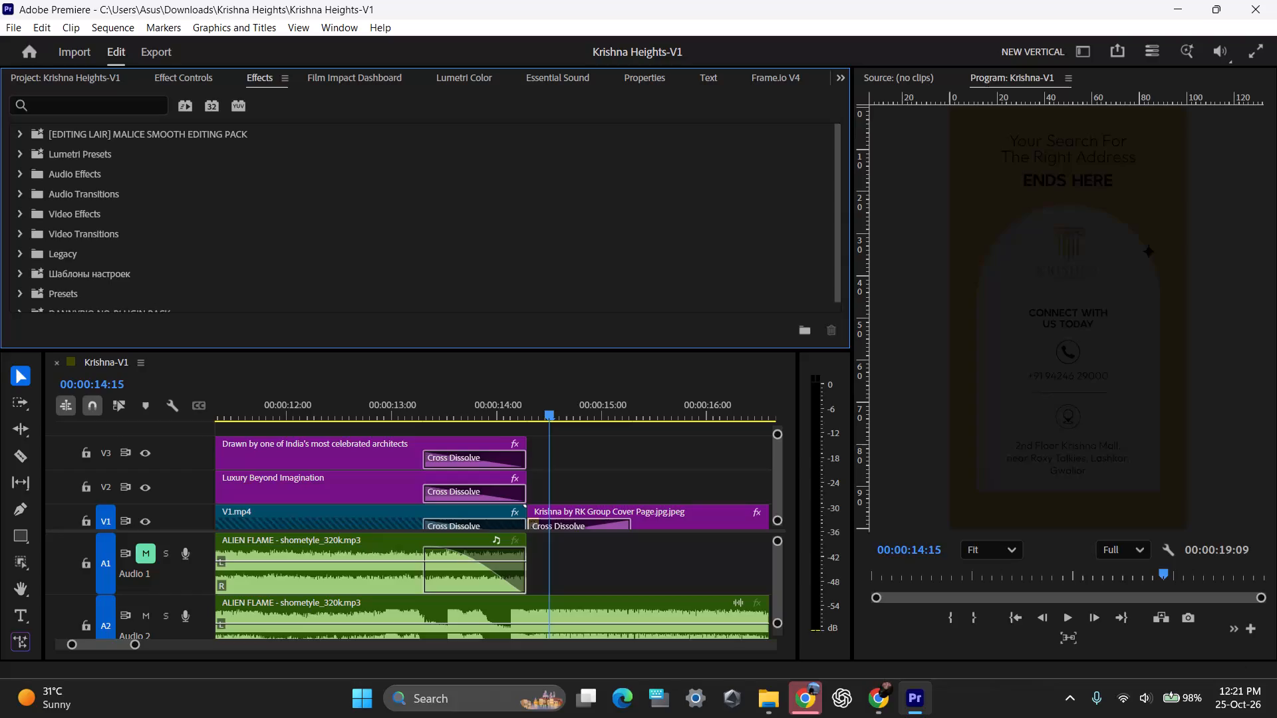
Play the existing Krishna-V1 edit from the start to review the building animation and the titles' first appearance.
key("backslash")
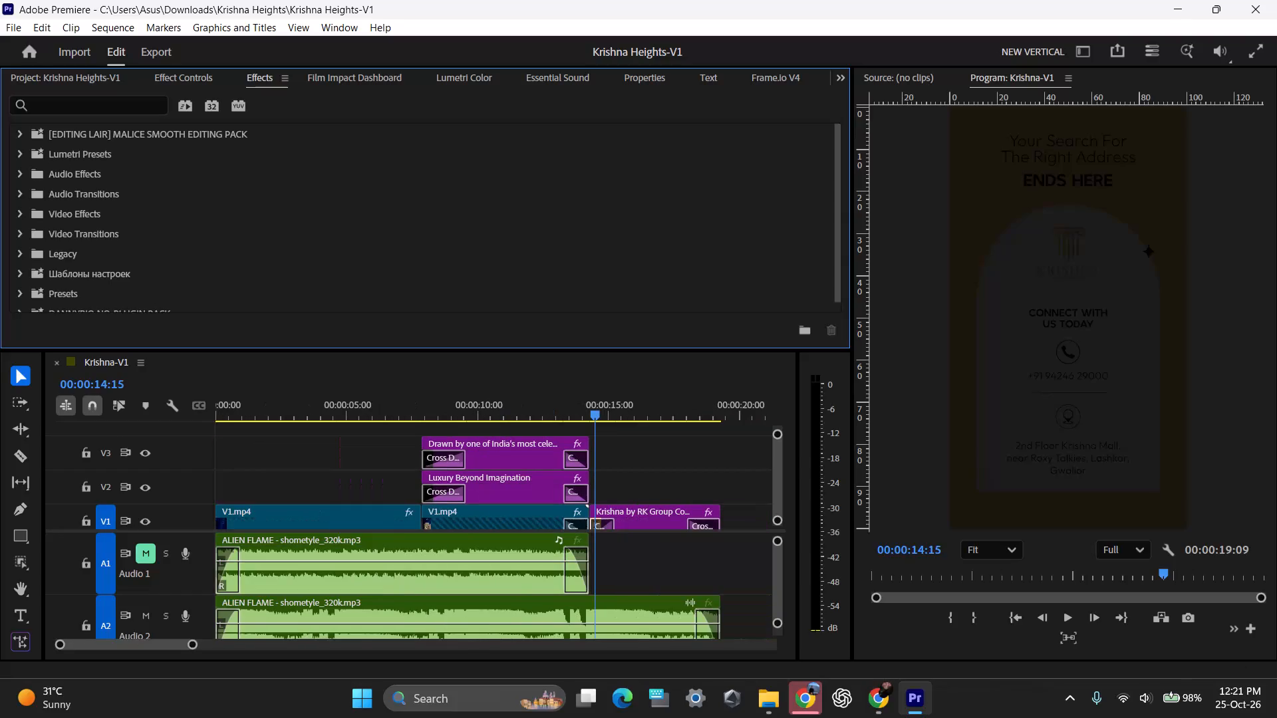
key("Right")
key("Right")
key("Up")
key("Up")
key("Up")
key("Up")
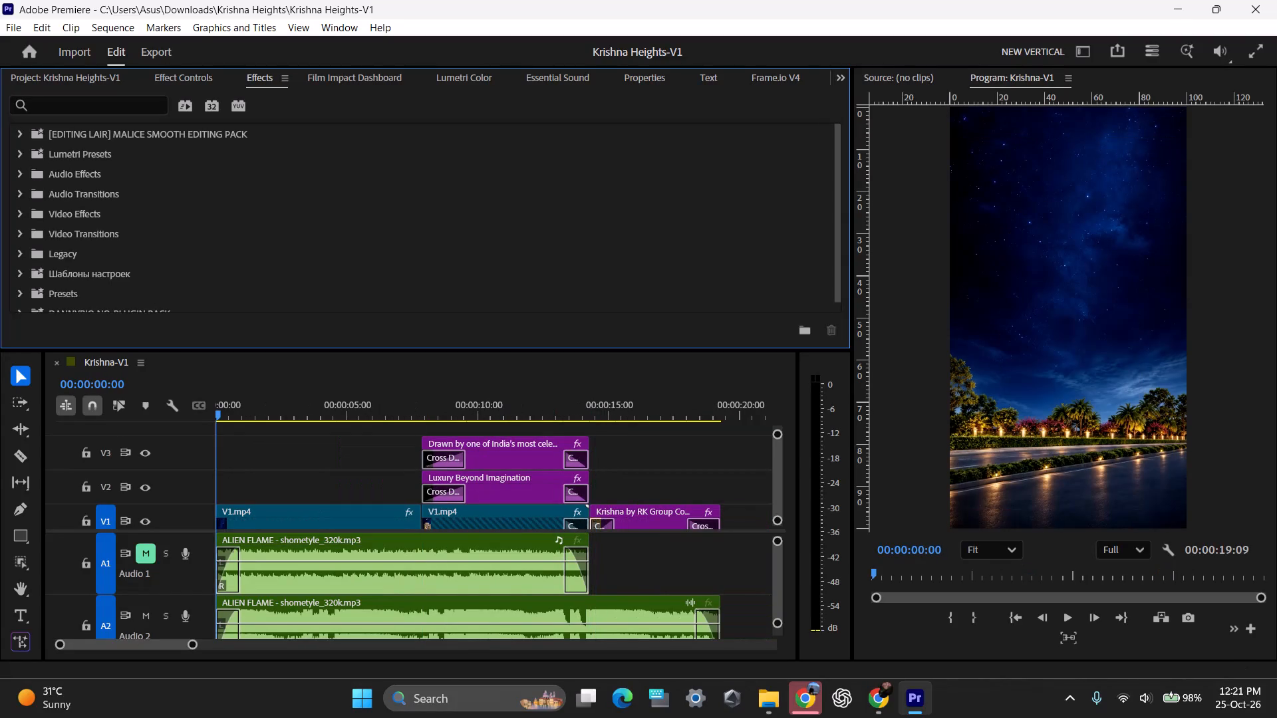
key("Up")
key("space")
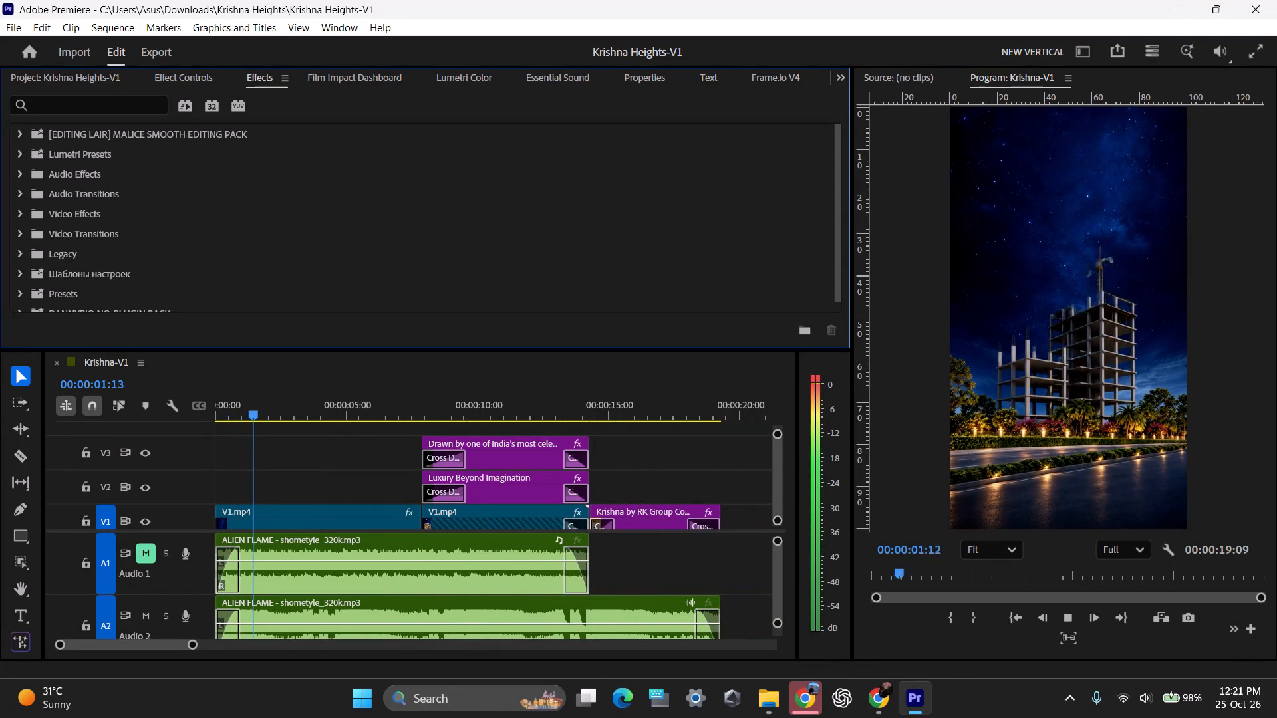
key("space")
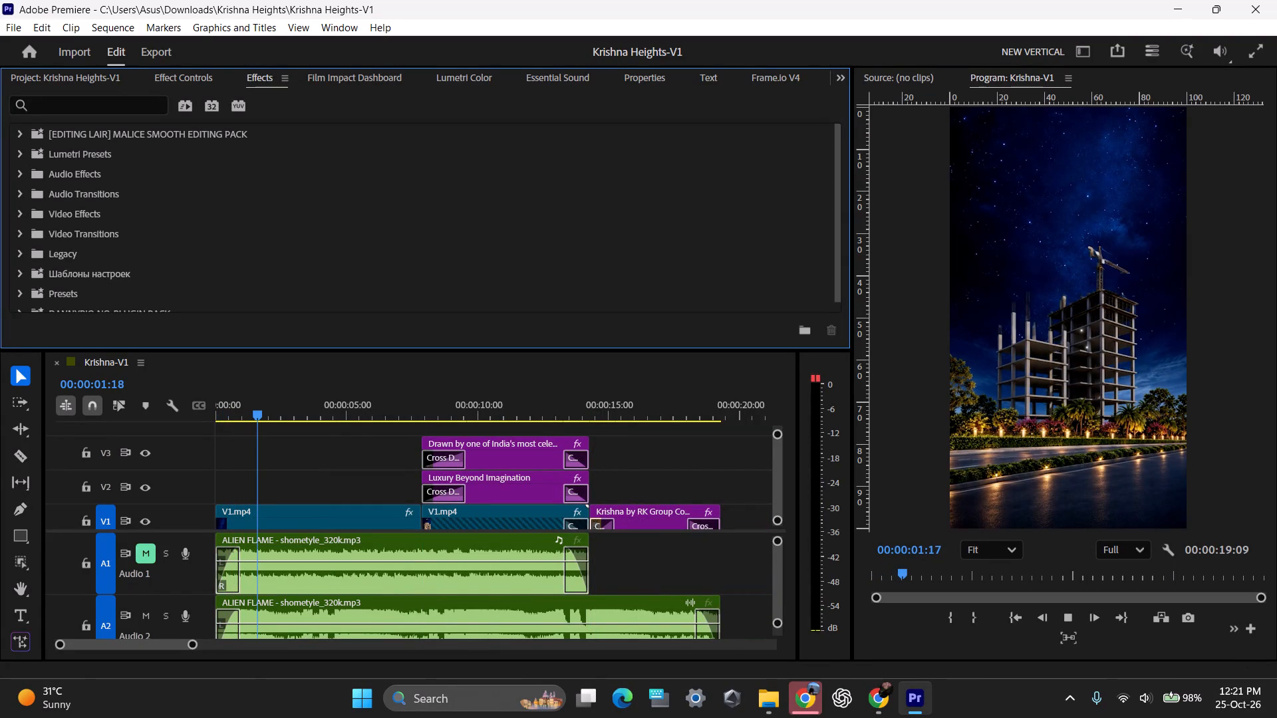
key("Up")
key("Up")
key("space")
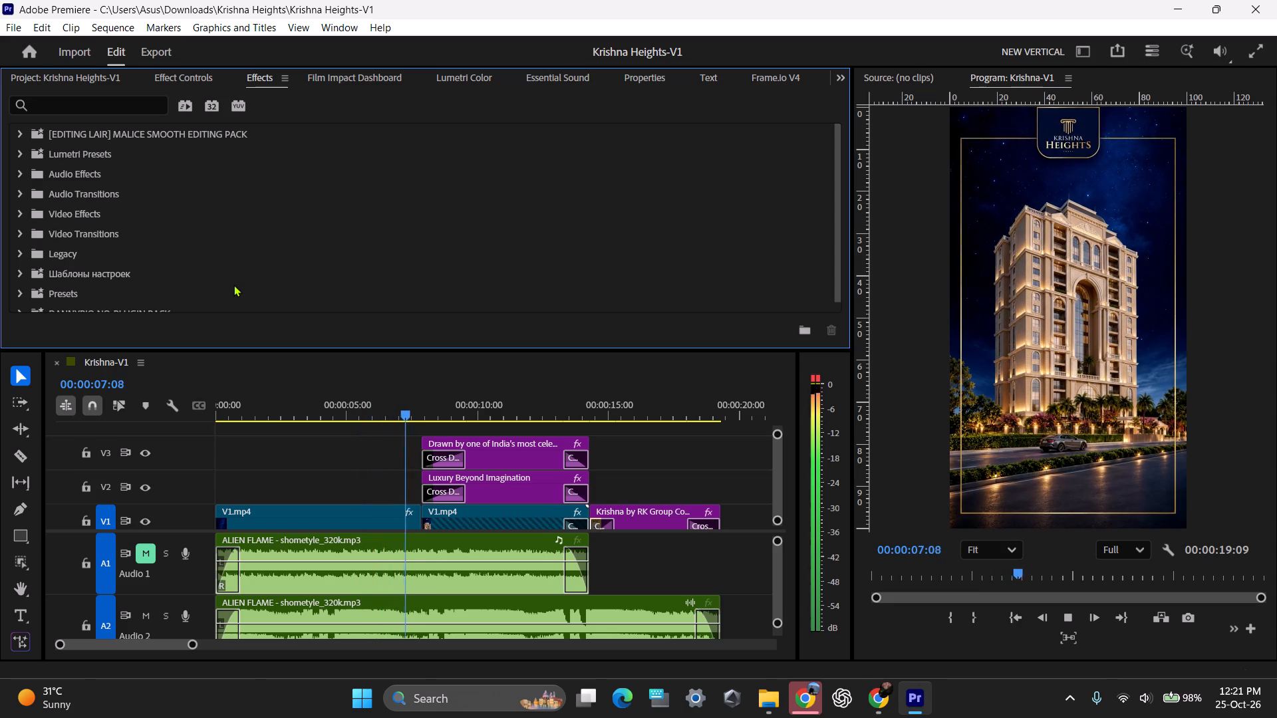
key("space")
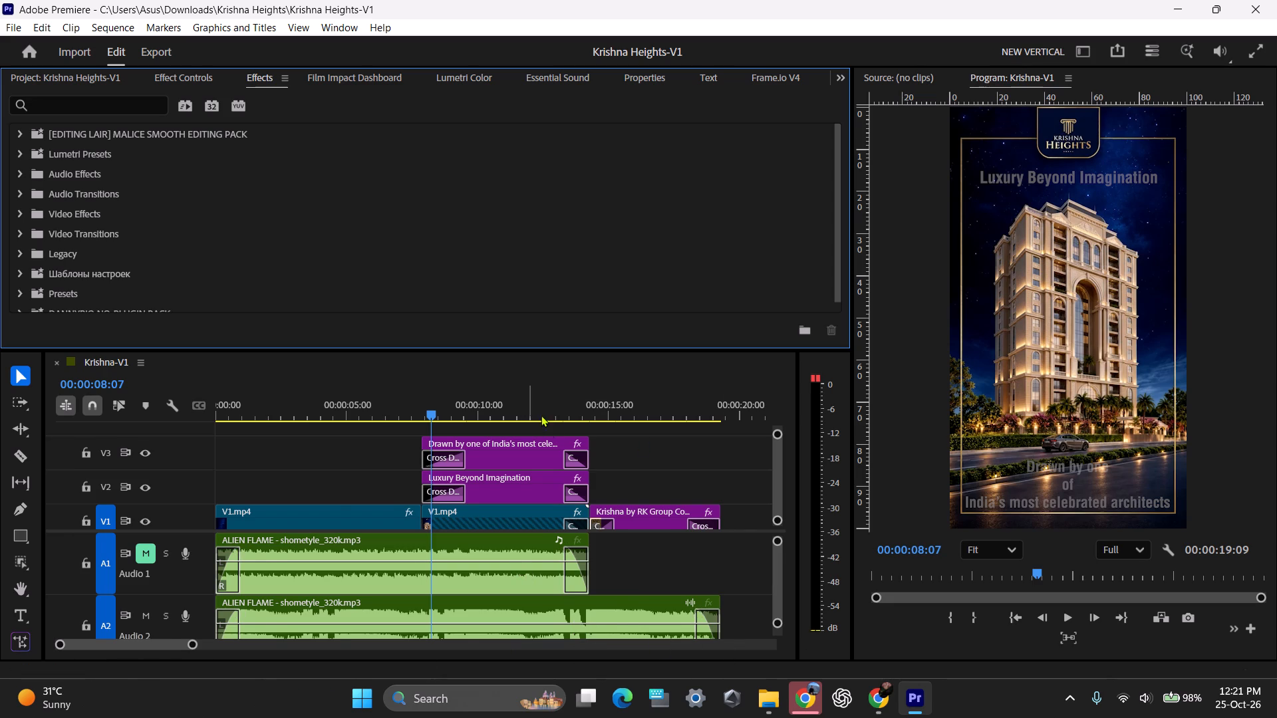
Import the video gemini_generated_video_abbf058e_gwr_video_mvp from the Downloads folder into the project.
scroll(551, 441, "down", 7)
type("--")
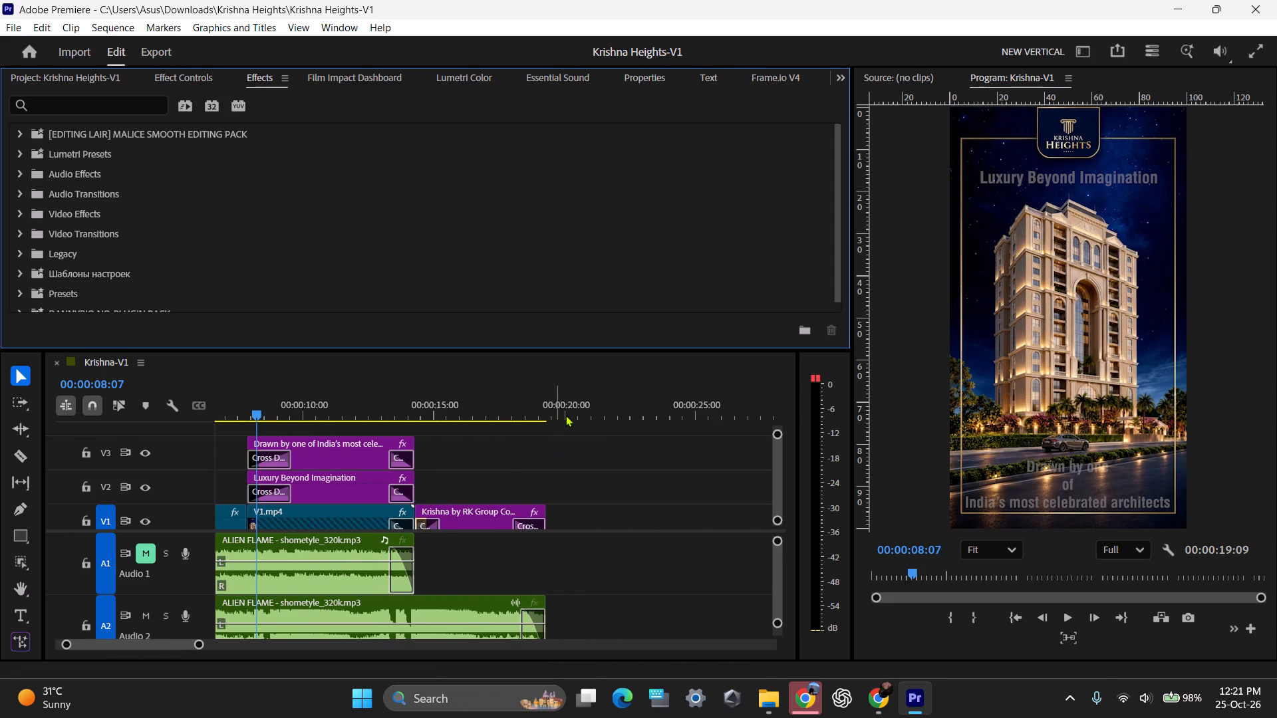
left_click_drag(512, 396, 613, 404)
type("--")
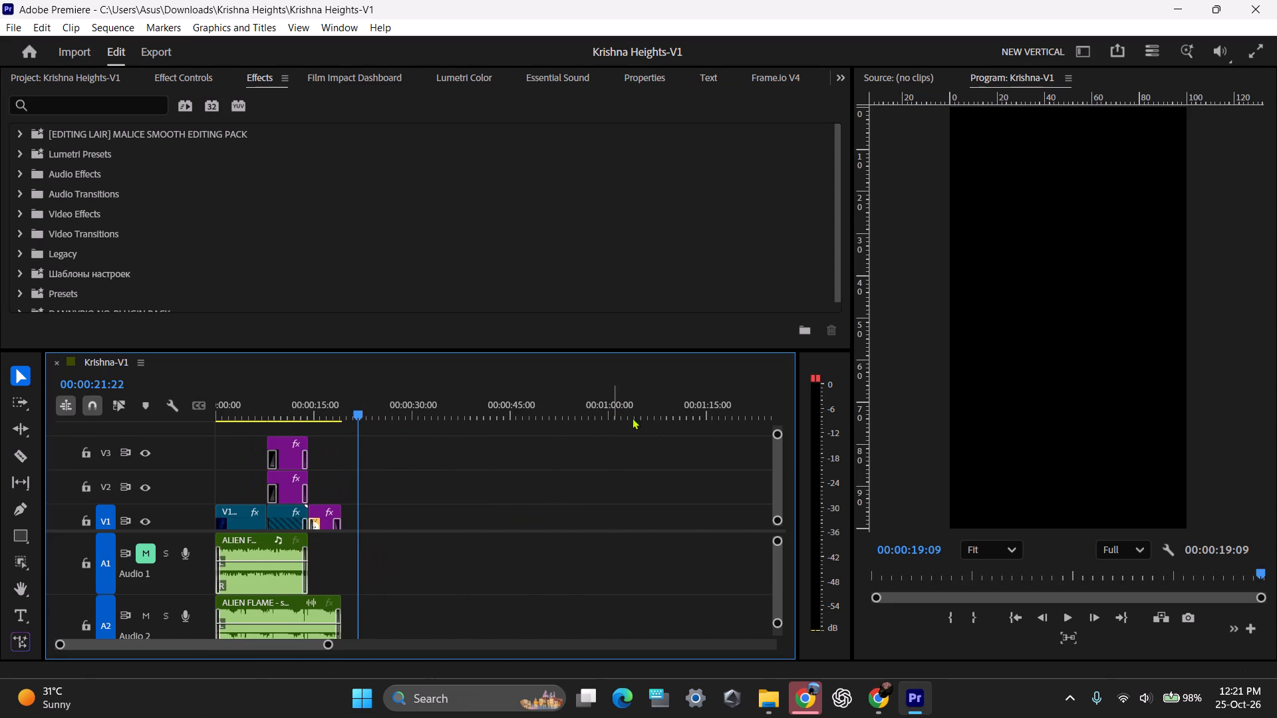
scroll(442, 493, "down", 10, "ctrl")
left_click(116, 73)
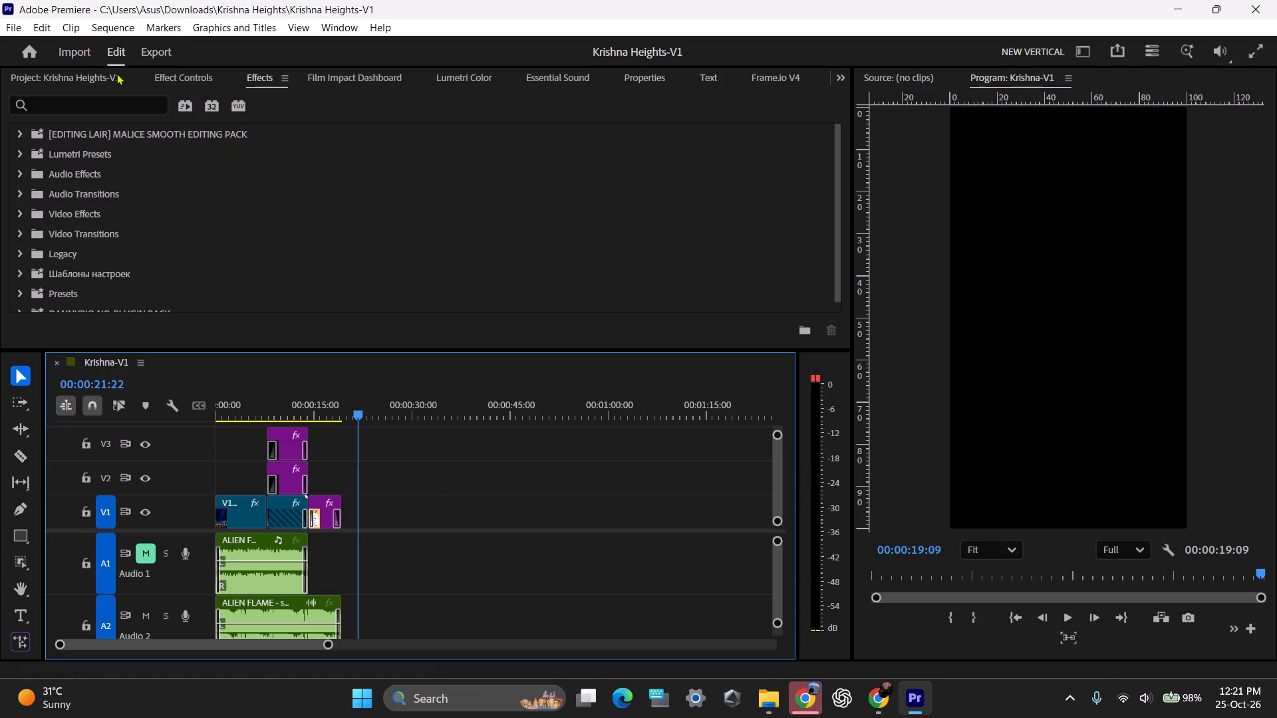
scroll(274, 185, "down", 5)
left_click(280, 233)
left_click(280, 233)
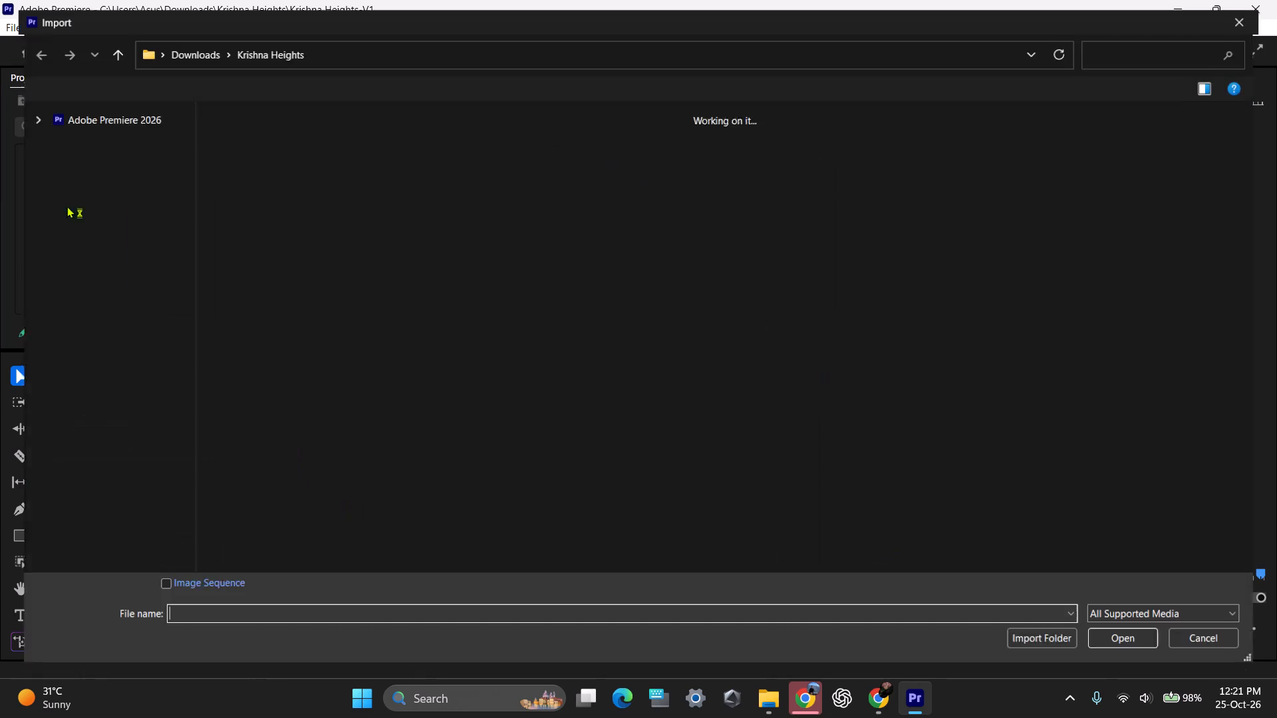
left_click(65, 398)
scroll(157, 306, "up", 3)
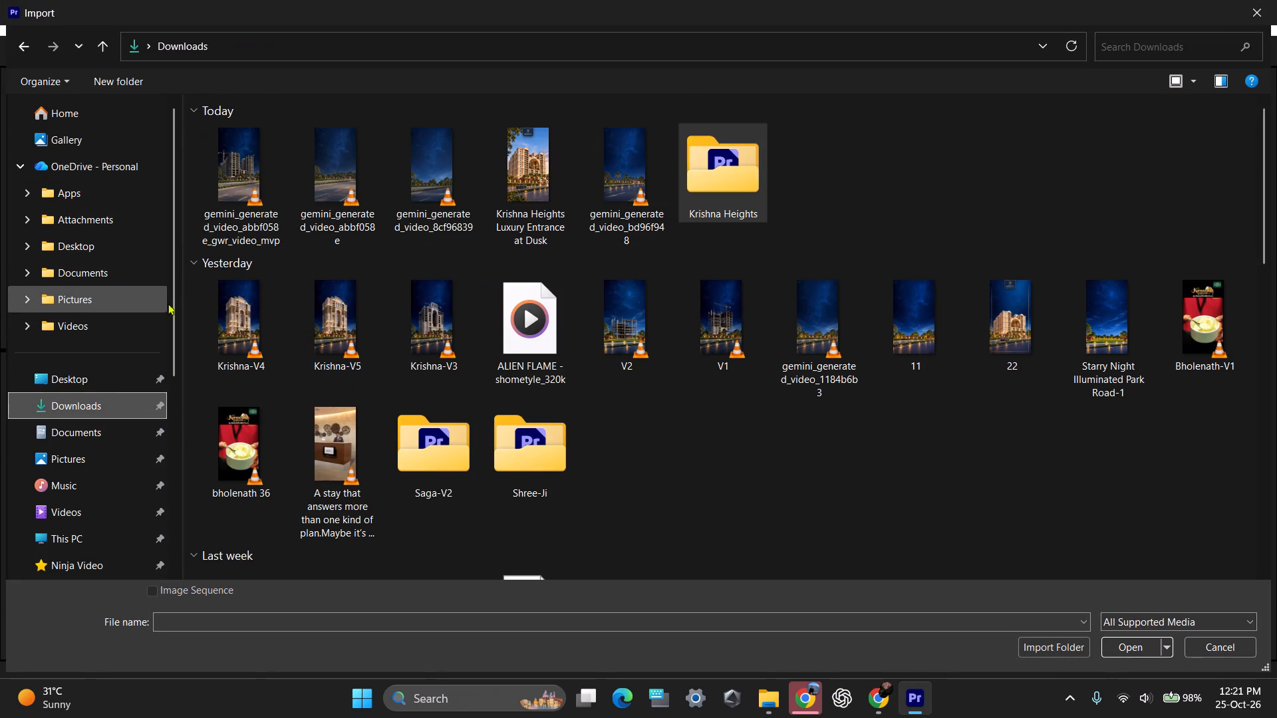
left_click(246, 187)
key("Return")
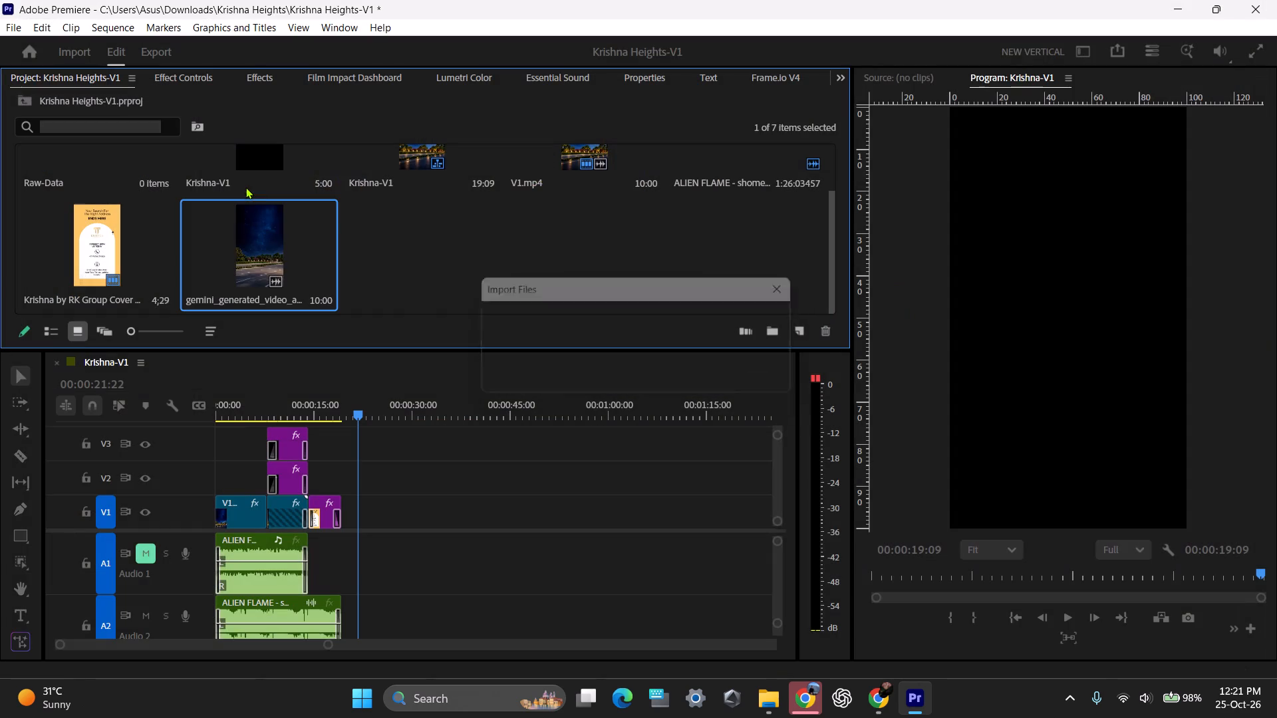
Place the imported Gemini video on V1 and A1 after the existing edit, starting at about 00:00:28:21.
left_click_drag(325, 299, 413, 539)
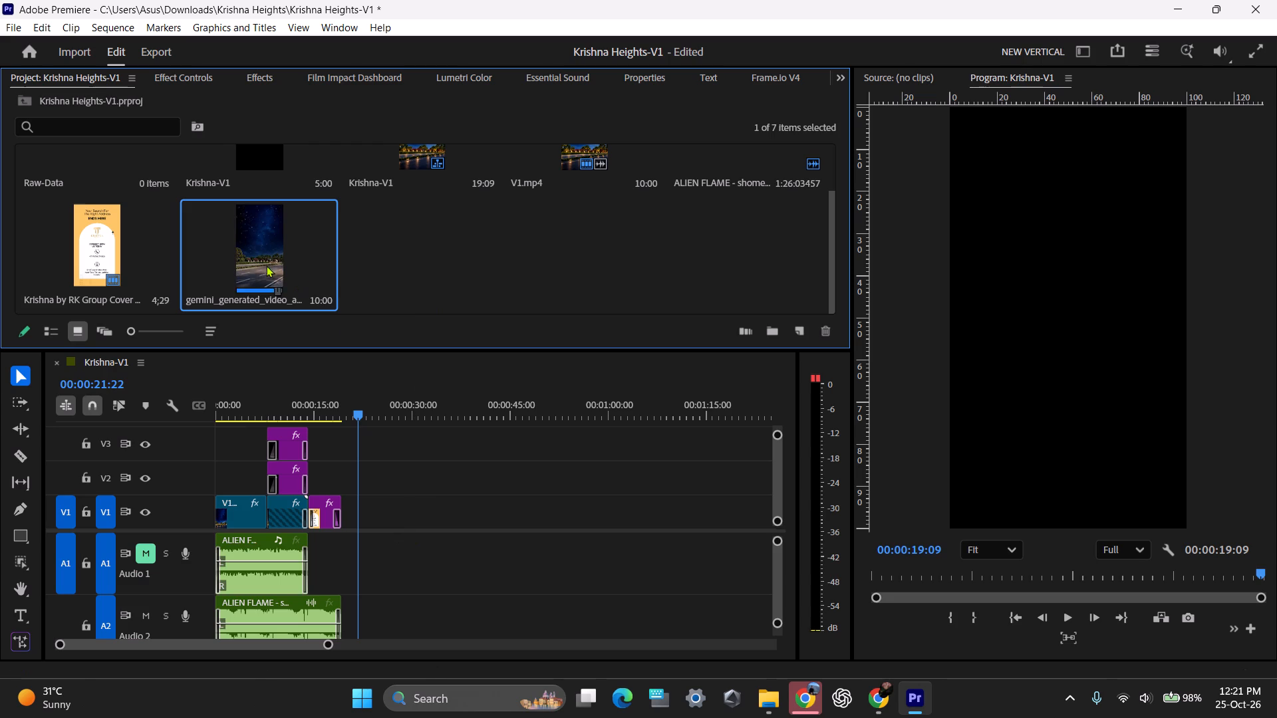
left_click_drag(323, 308, 404, 523)
left_click(503, 308)
left_click_drag(271, 260, 472, 511)
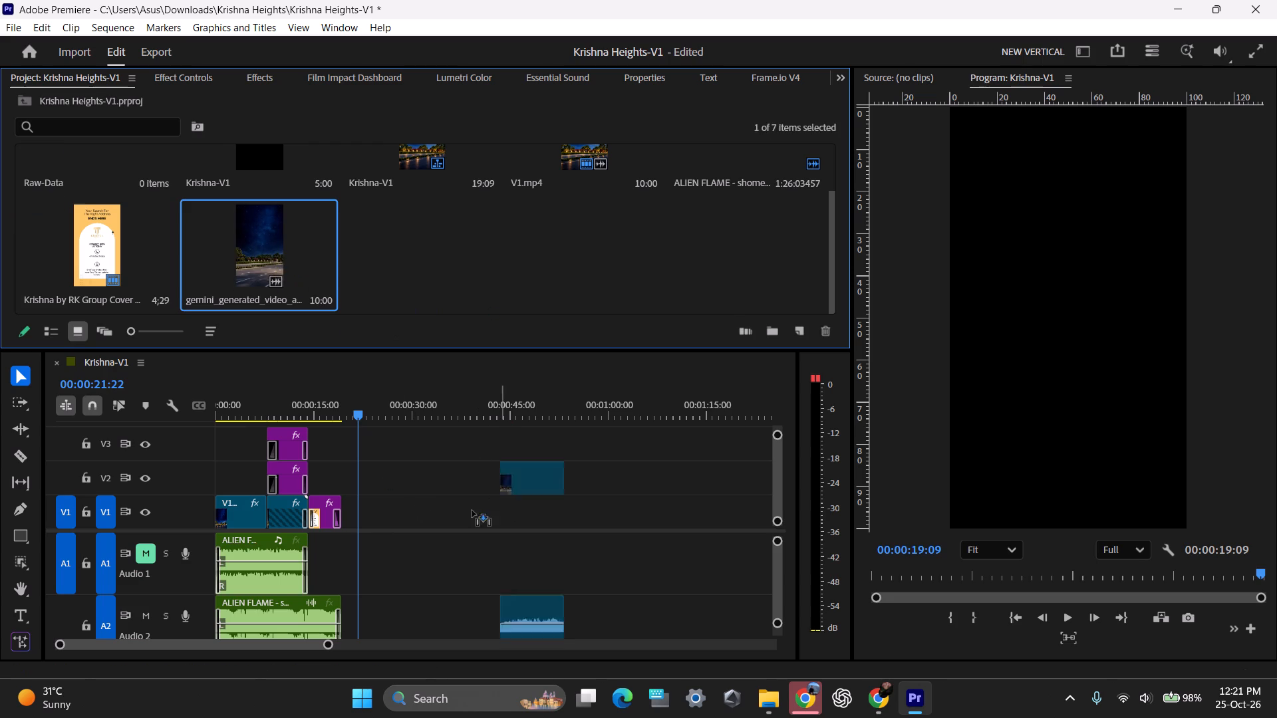
left_click_drag(472, 511, 404, 512)
Scale the newly placed Gemini clip to the sequence's frame size.
left_click_drag(382, 398, 403, 404)
key("space")
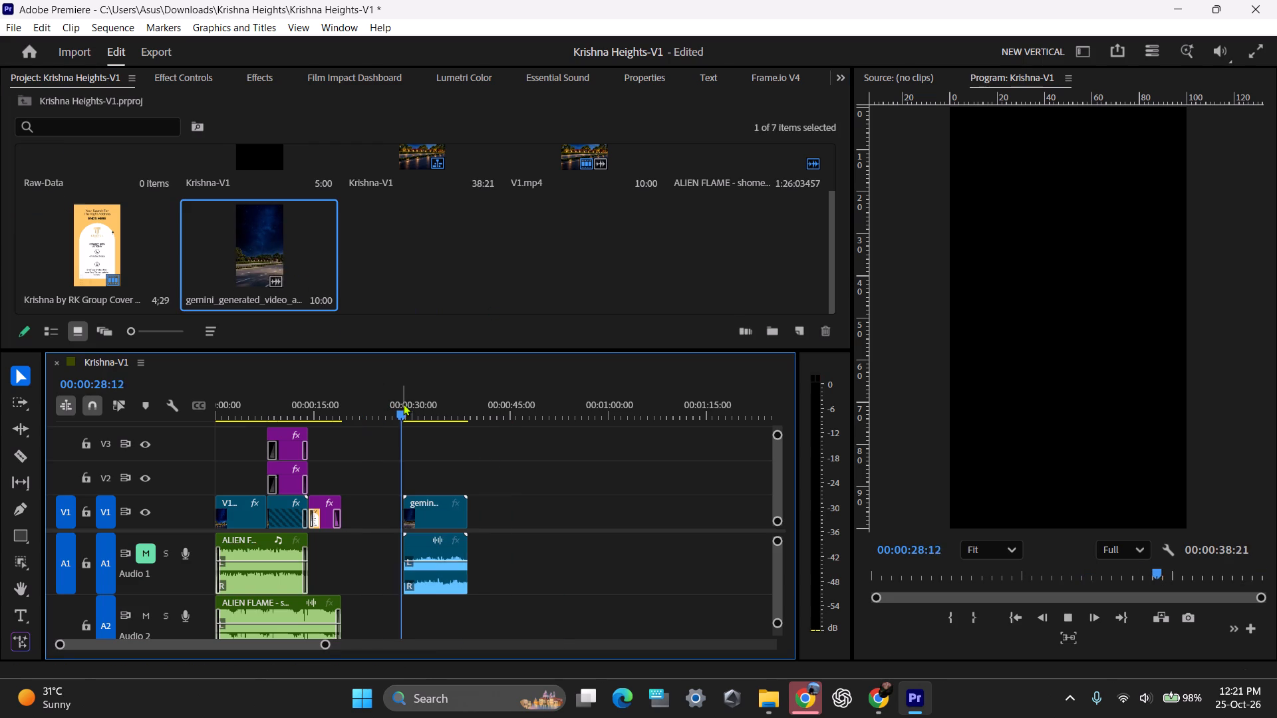
key("space")
left_click(437, 516)
right_click(437, 515)
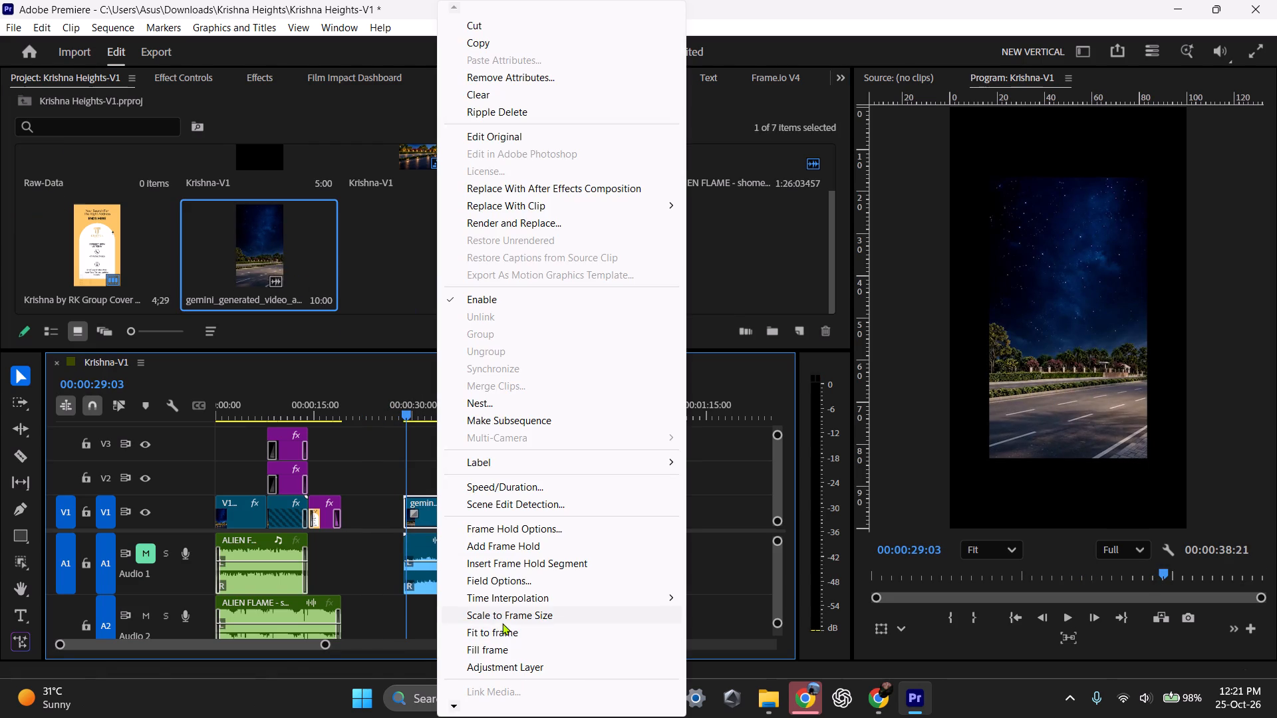
left_click(502, 623)
key("space")
key("space")
right_click(437, 511)
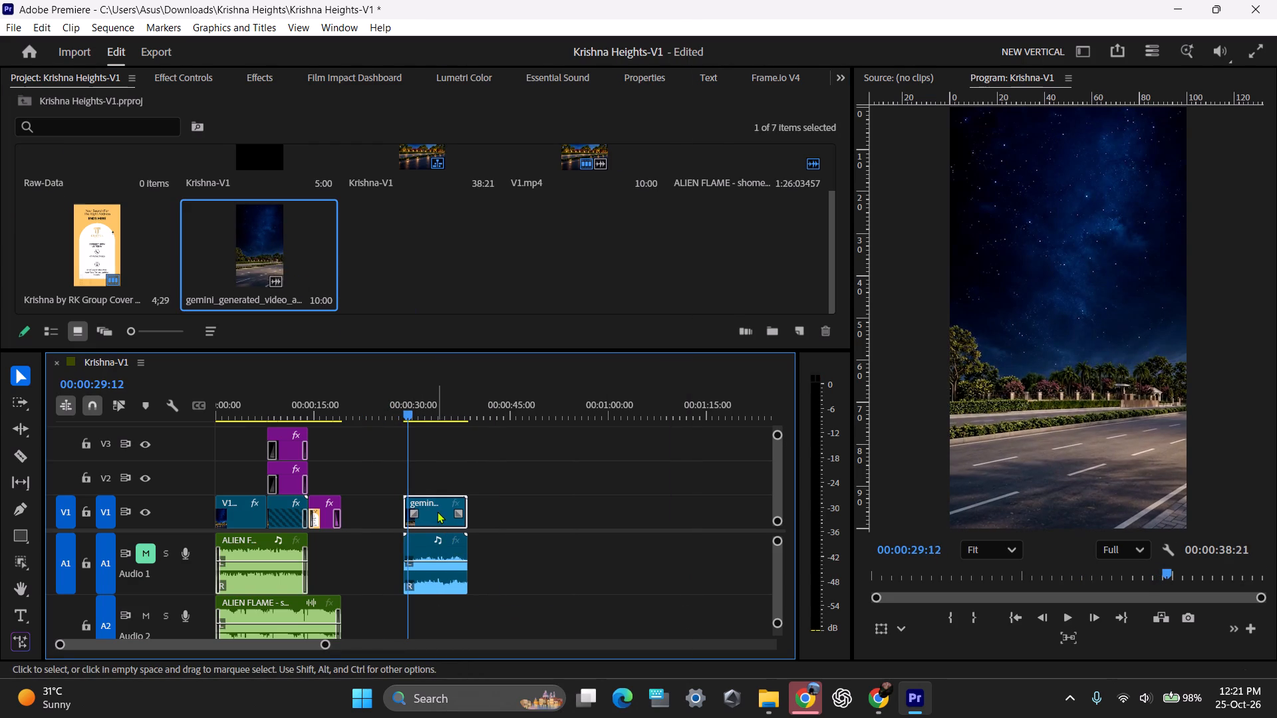
left_click(731, 480)
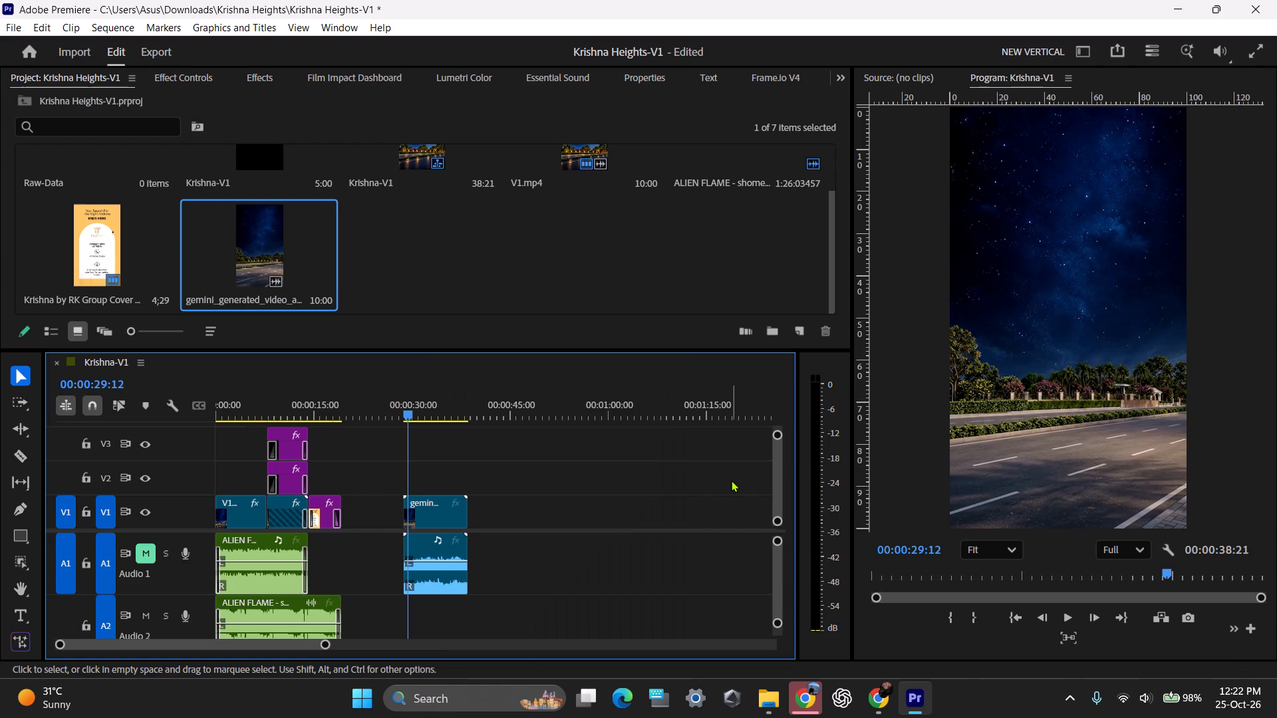
Preview the start of the scaled clip and unmute the Audio 1 track.
key("space")
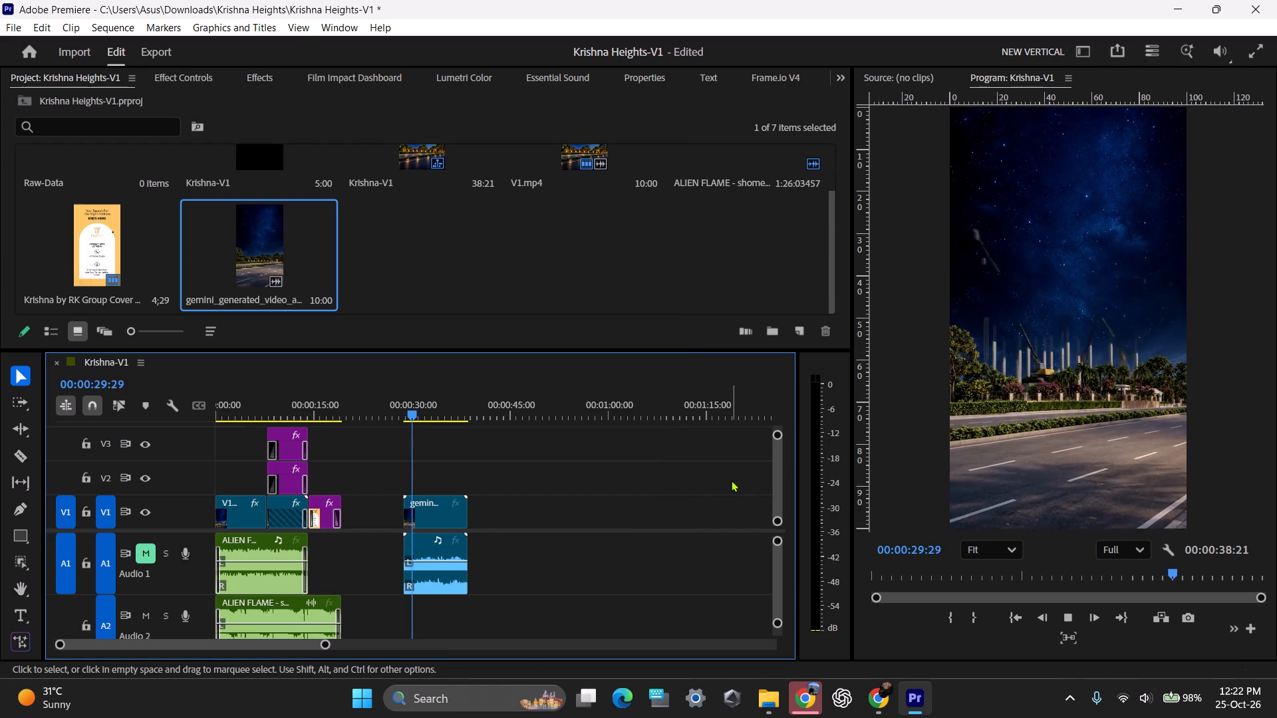
key("space")
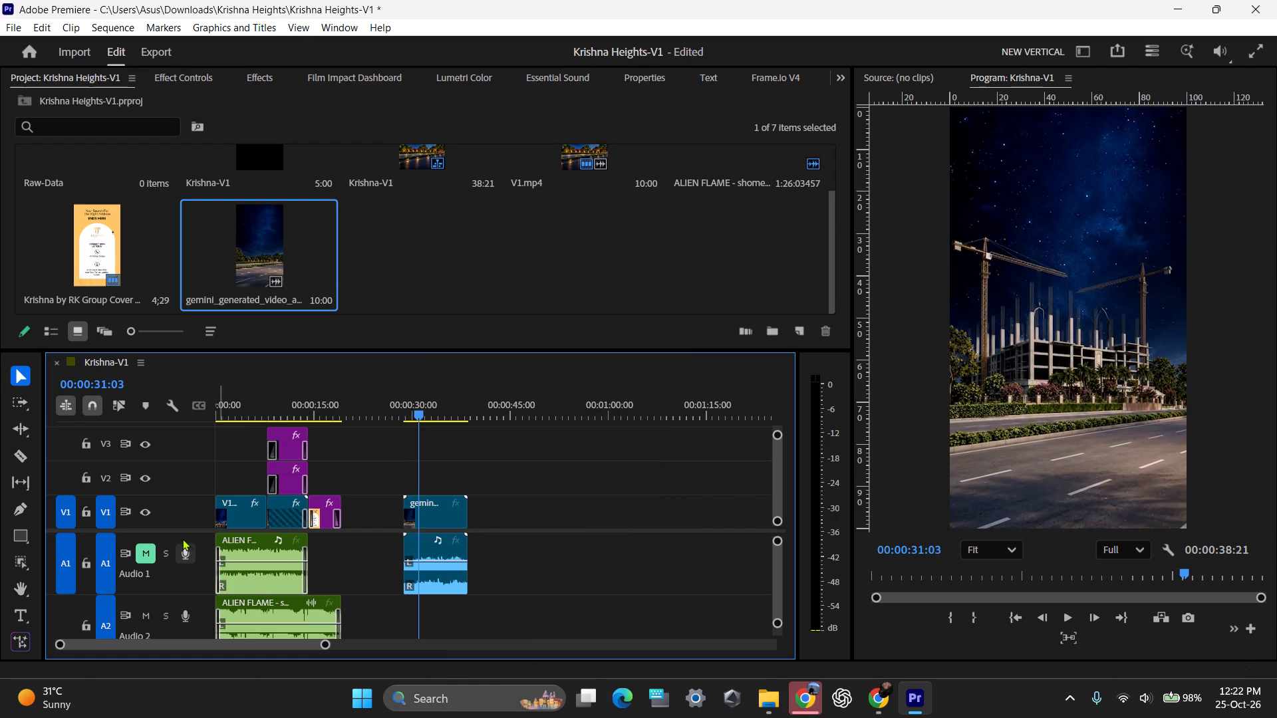
left_click(146, 549)
Play the Gemini clip from its beginning to its end to review the construction animation with sound.
left_click_drag(418, 410, 403, 414, "shift")
key("space")
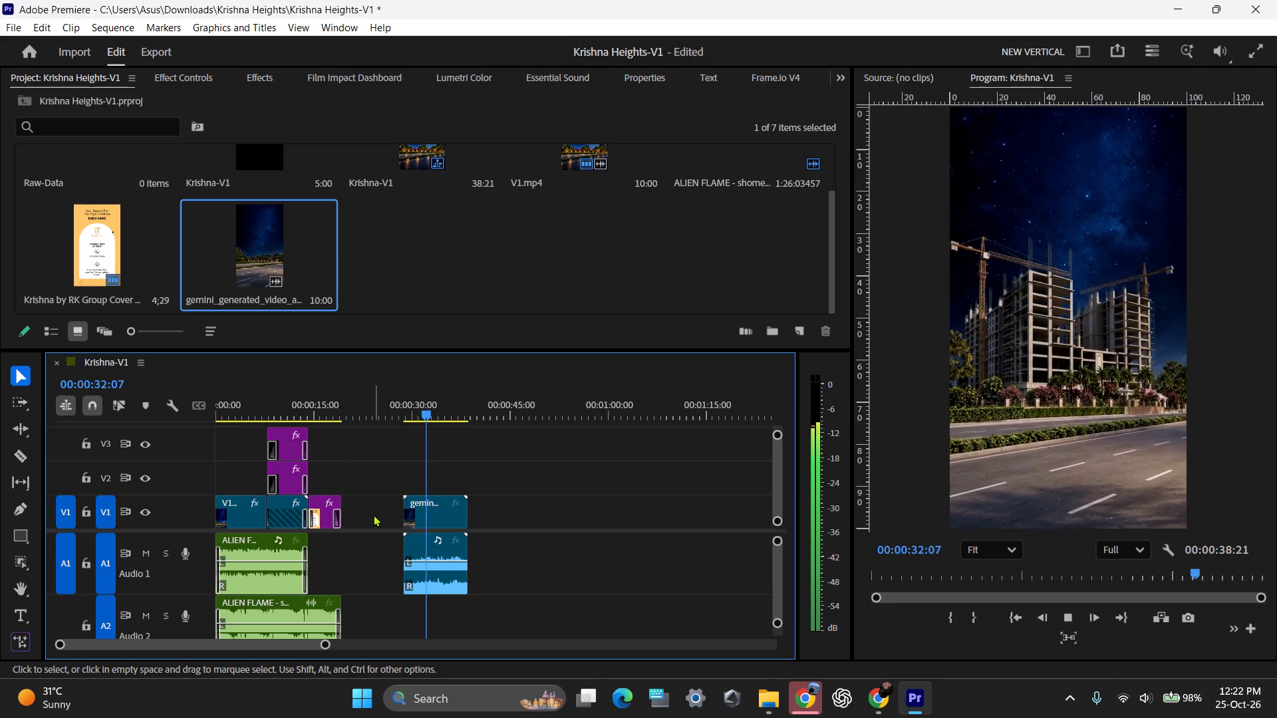
key("space")
key("space")
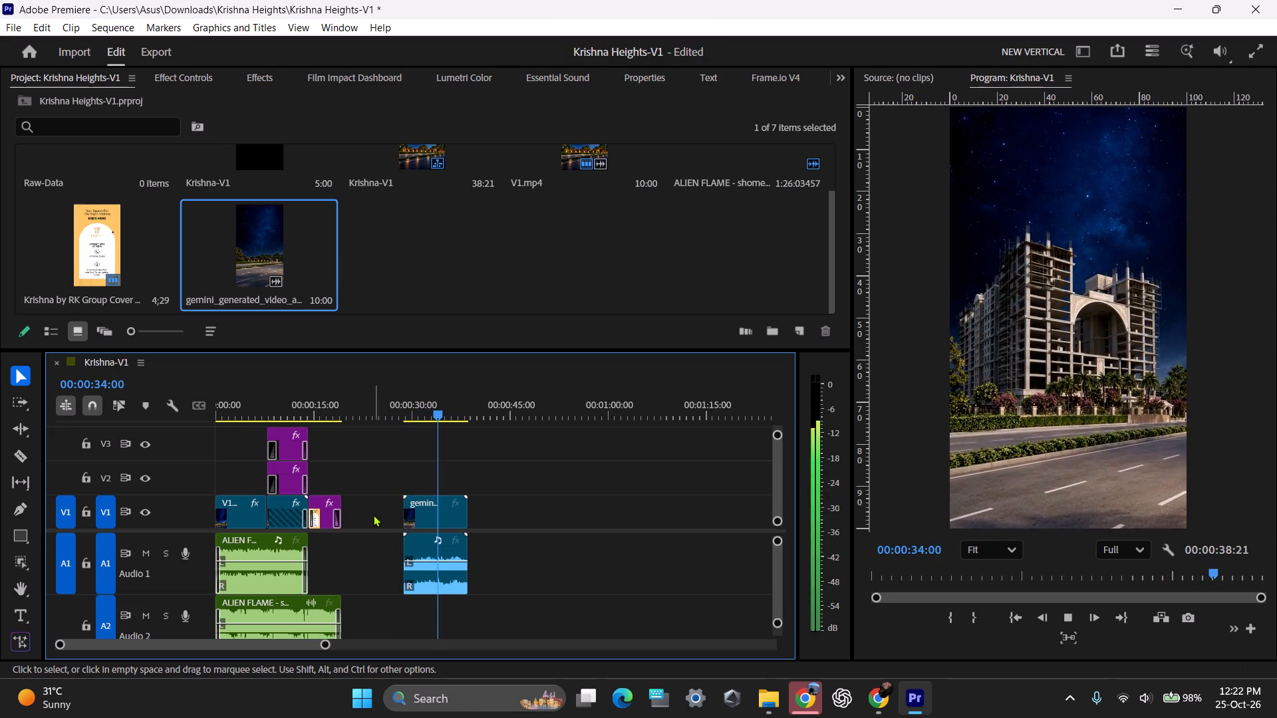
key("space")
key("space")
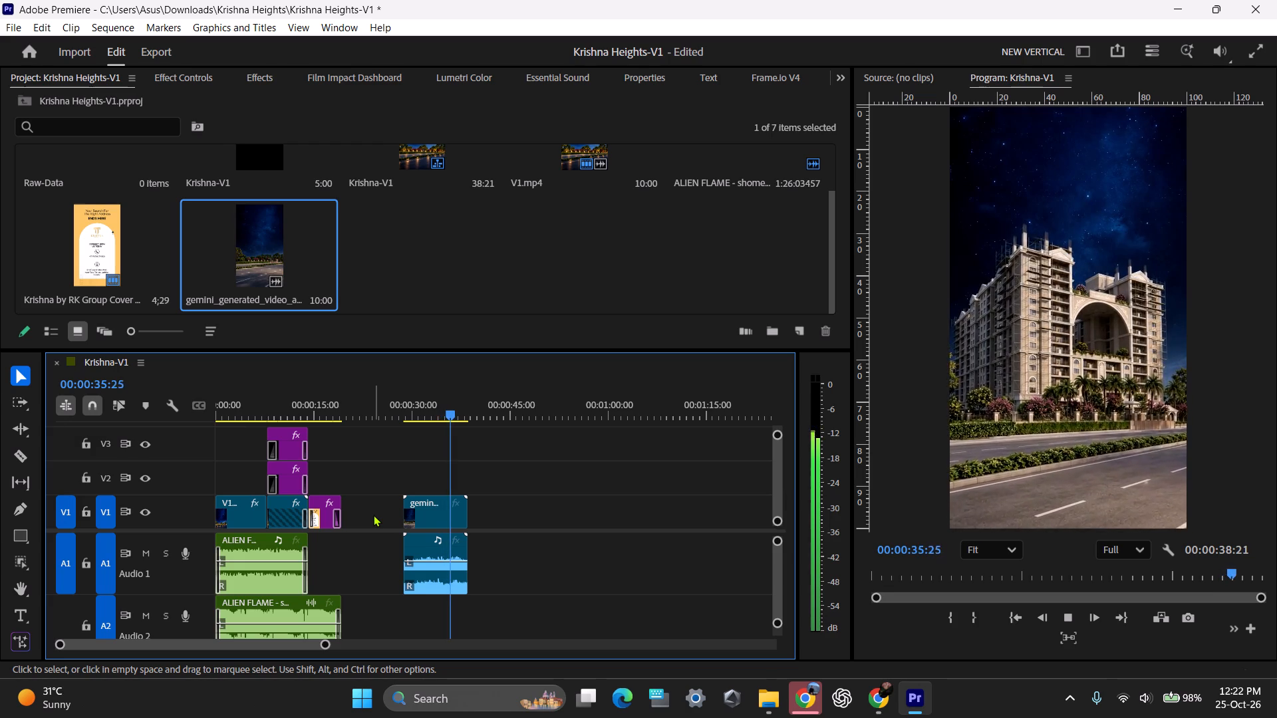
key("space")
key("space")
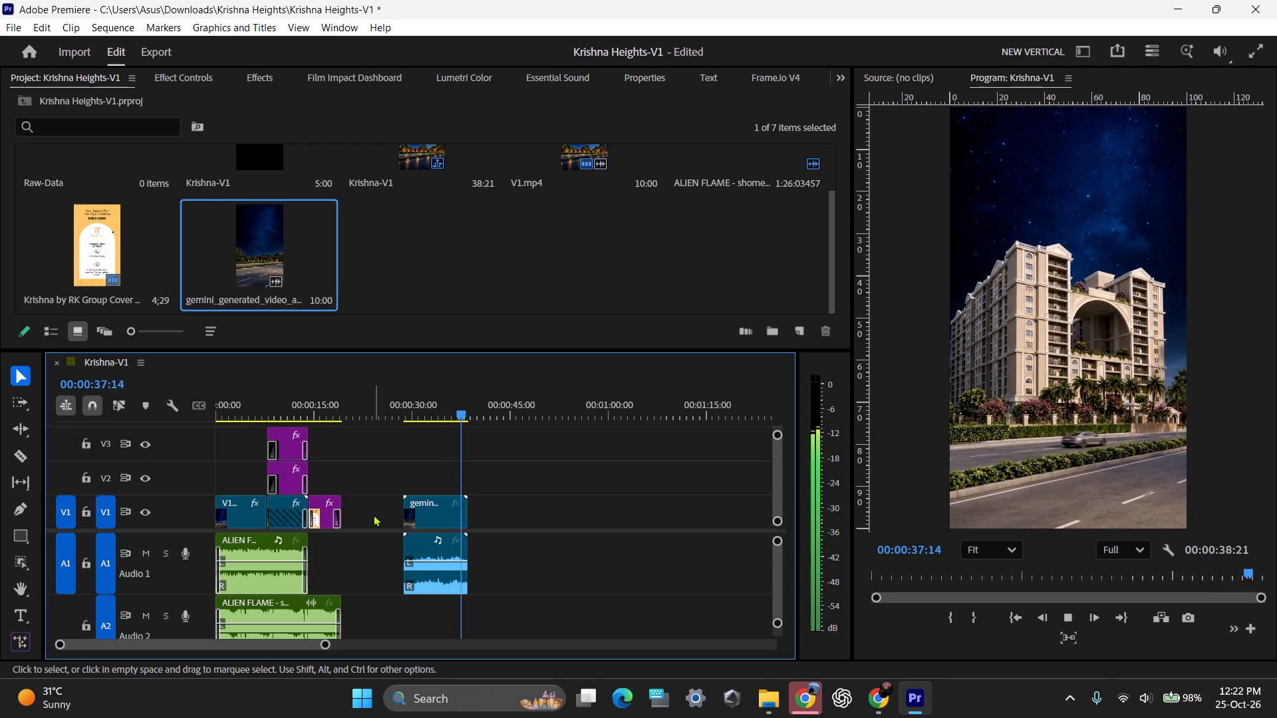
key("space")
key("space")
key("space")
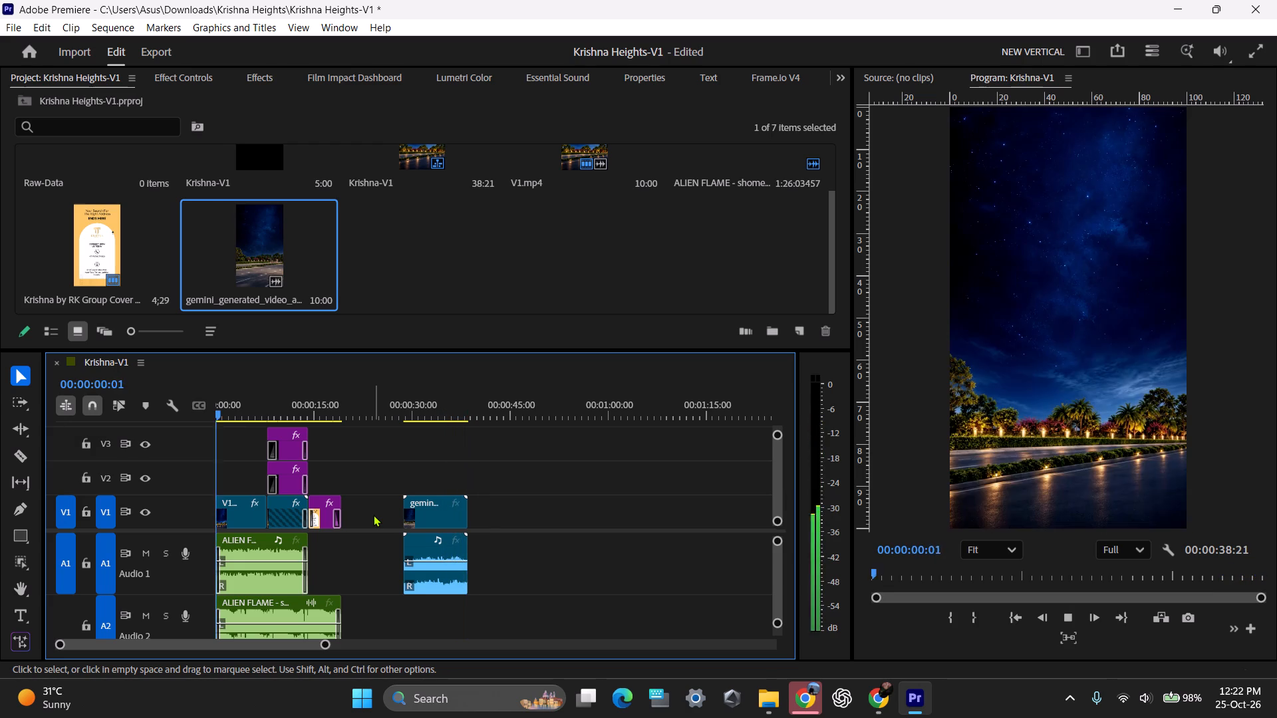
key("space")
Export the Gemini clip's last frame, at 00:00:38:20, as a JPEG still to the Downloads folder.
key("Down")
key("Down")
key("Down")
key("Down")
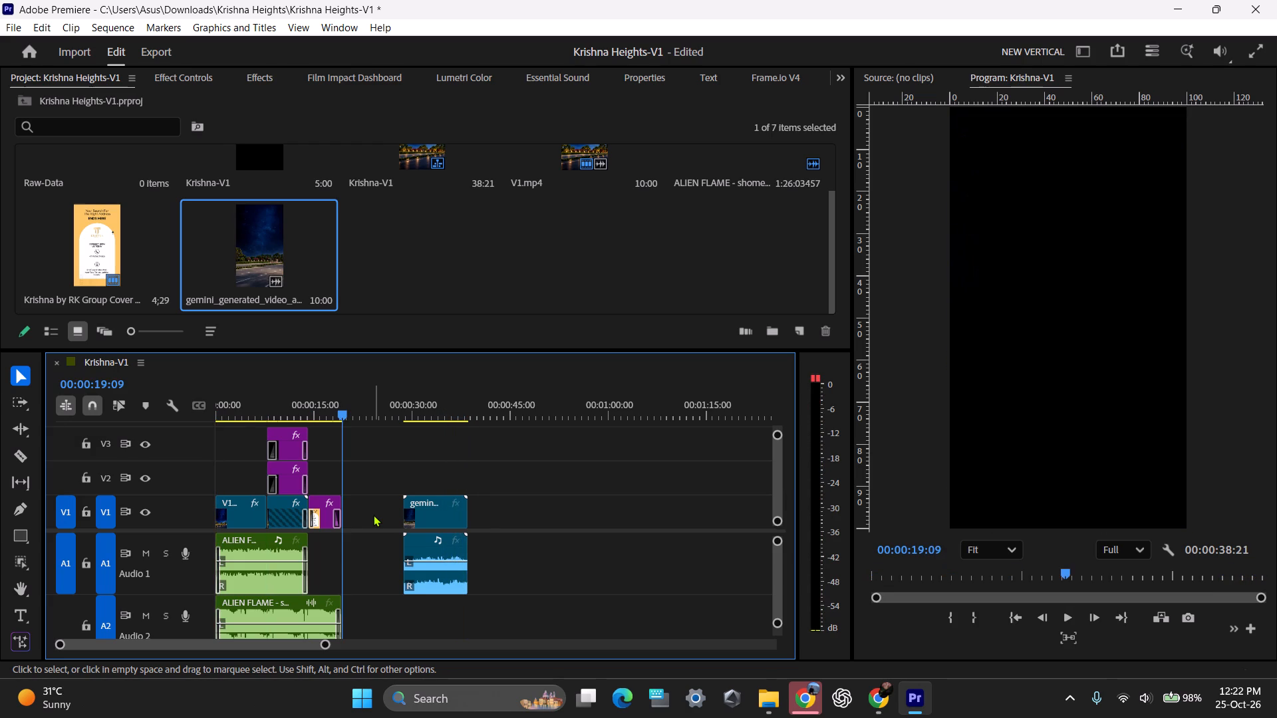
key("Down")
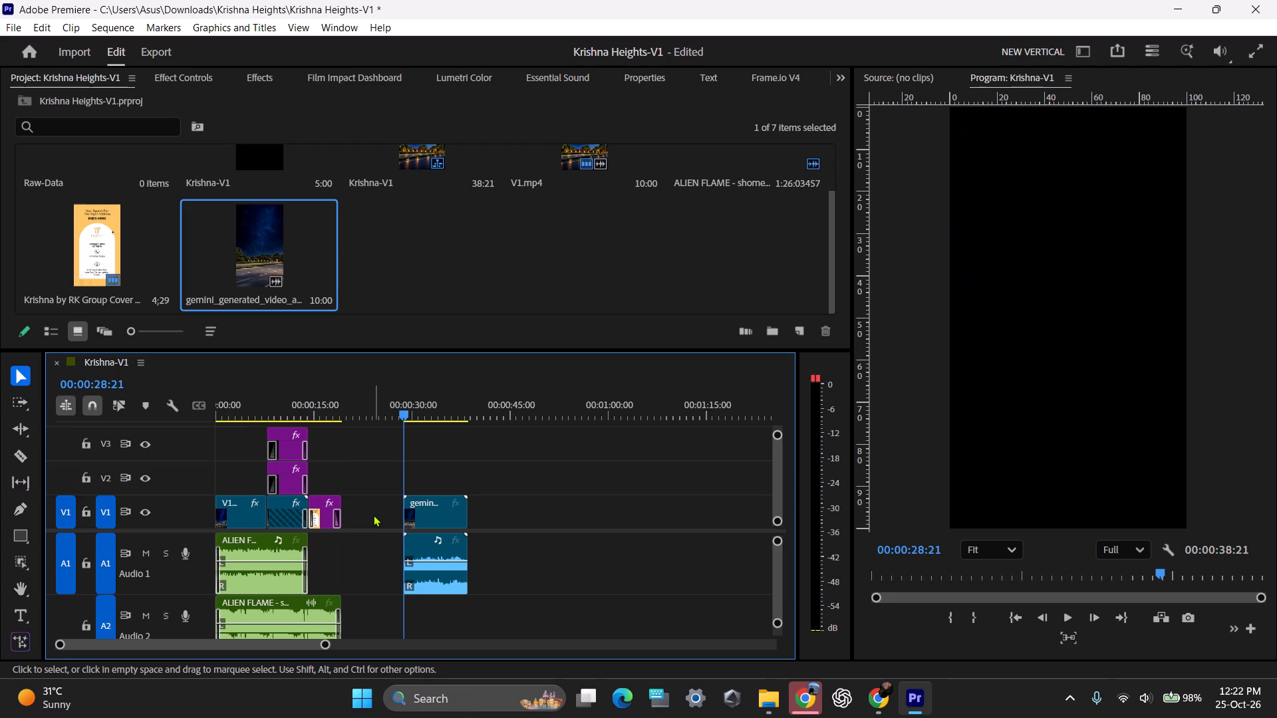
key("Left")
key("Left")
key("Left")
key("Left")
key("Left")
key("Left")
key("Left")
key("Left")
key("Right")
key("Right")
key("Right")
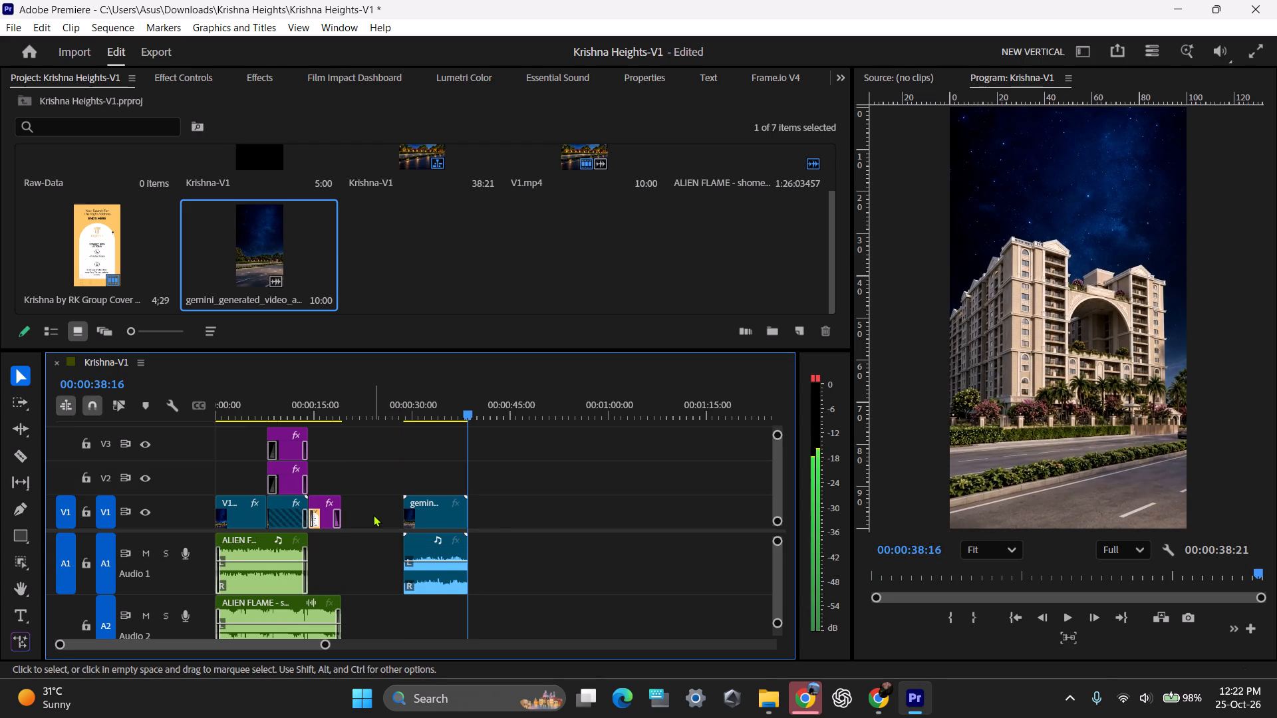
type("======")
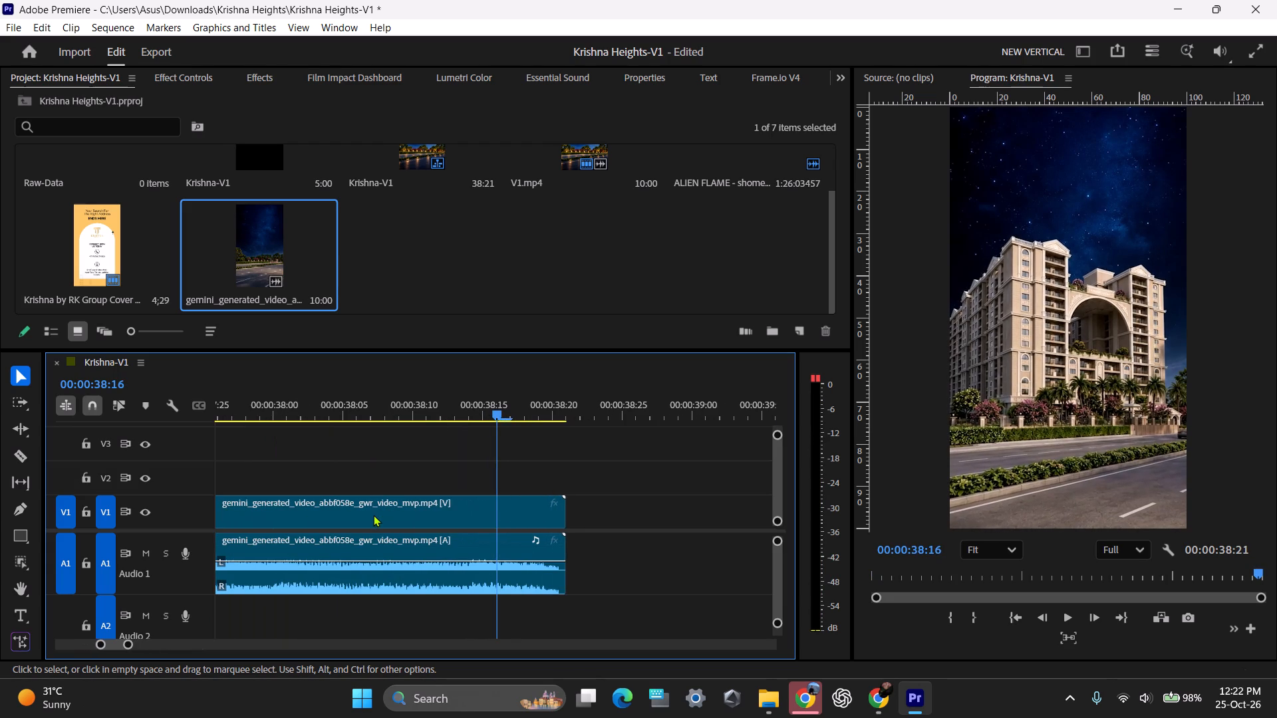
key("Right")
key("Right")
key("Right")
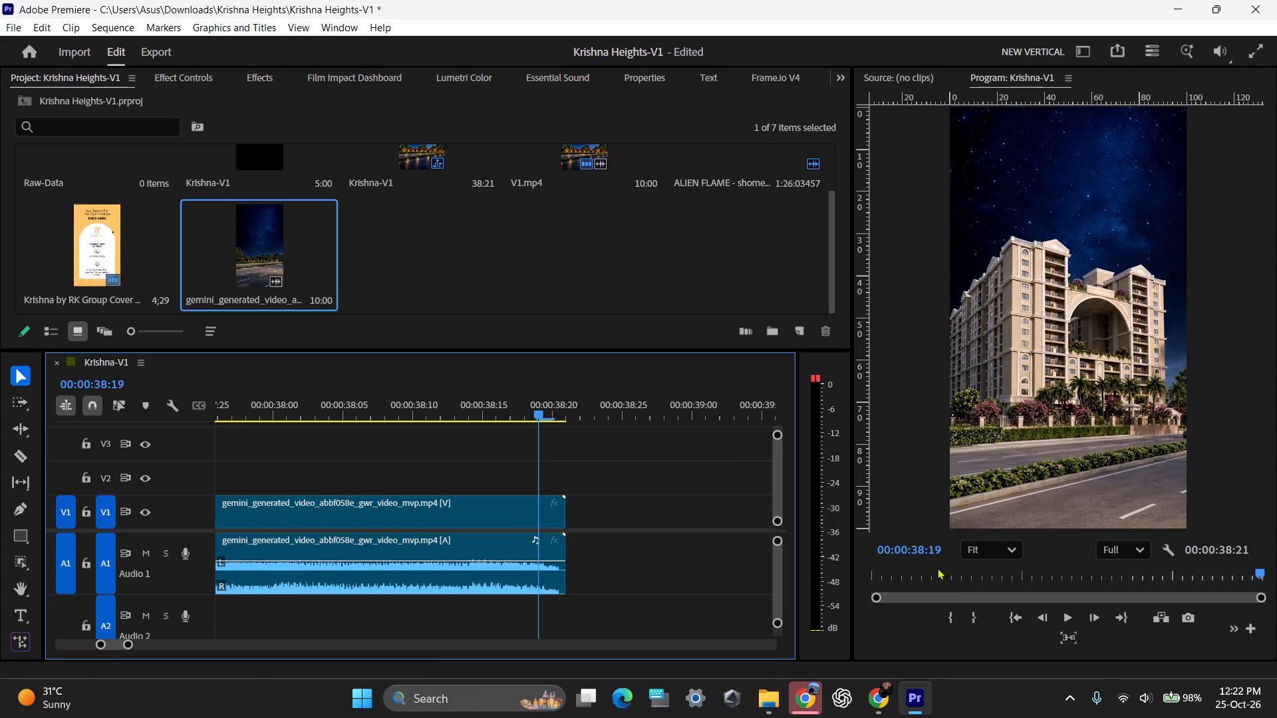
key("Right")
key("Right")
key("Left")
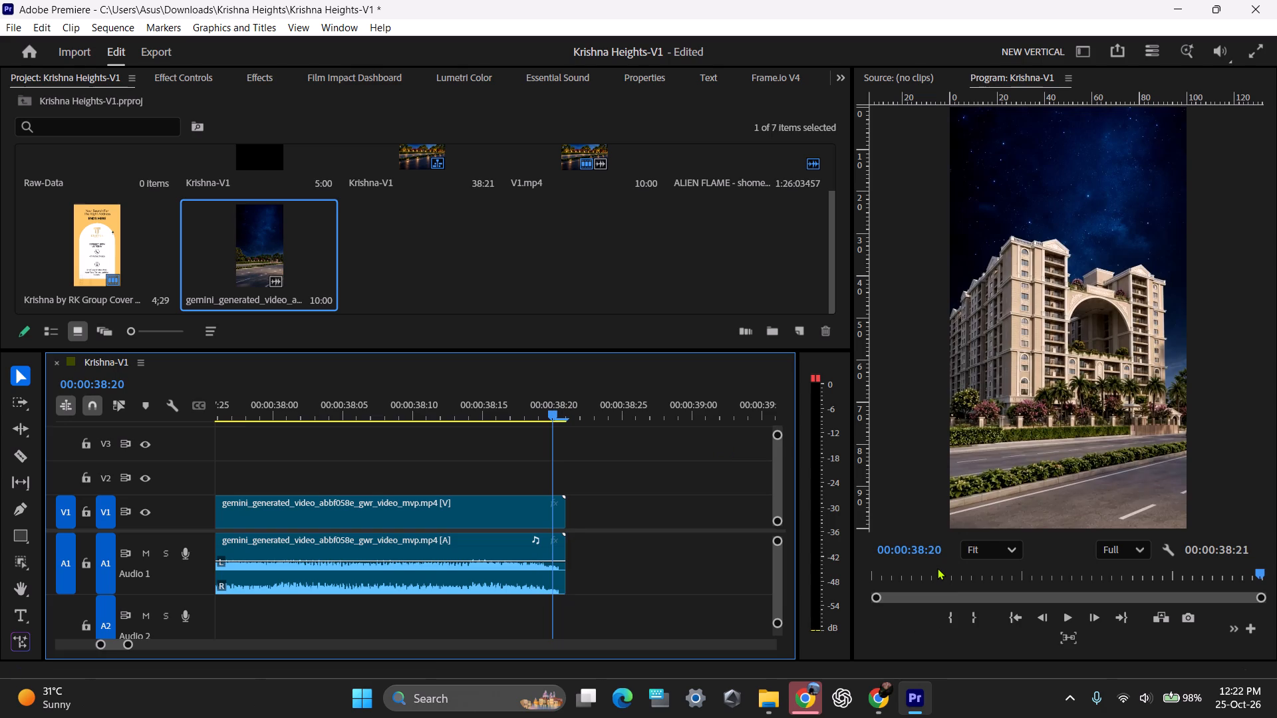
left_click(1197, 622)
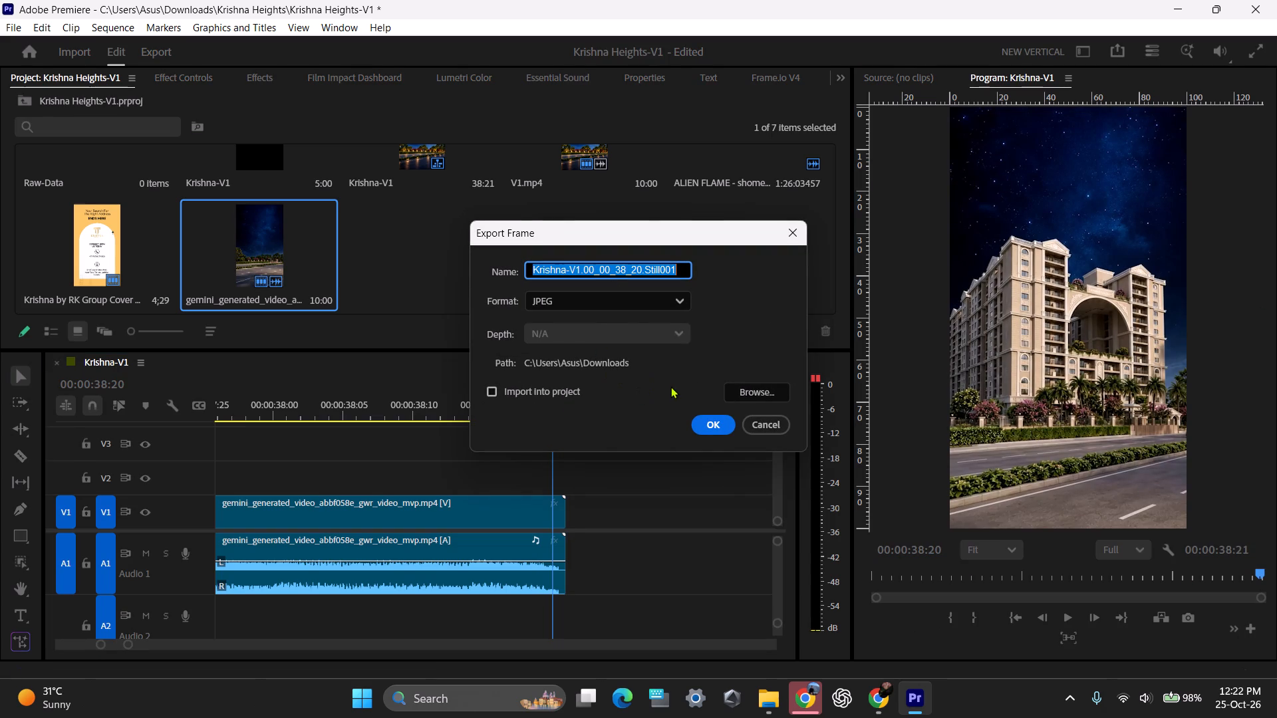
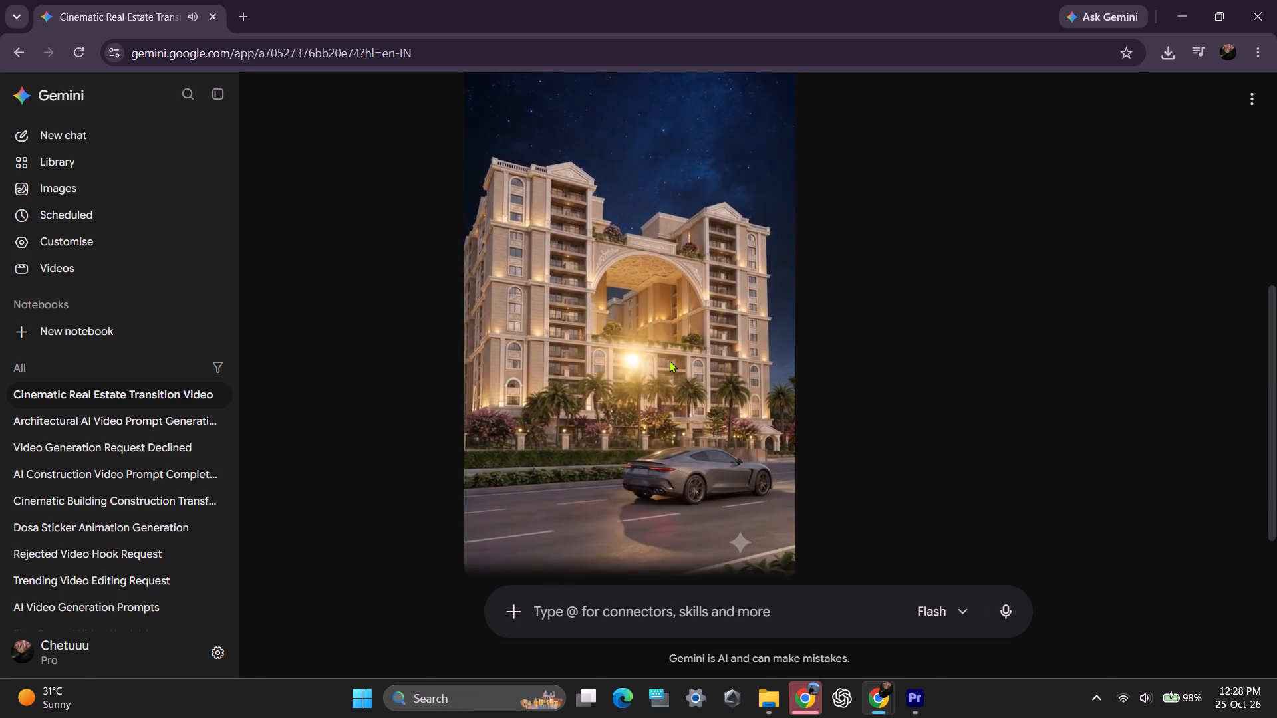
scroll(684, 382, "up", 1)
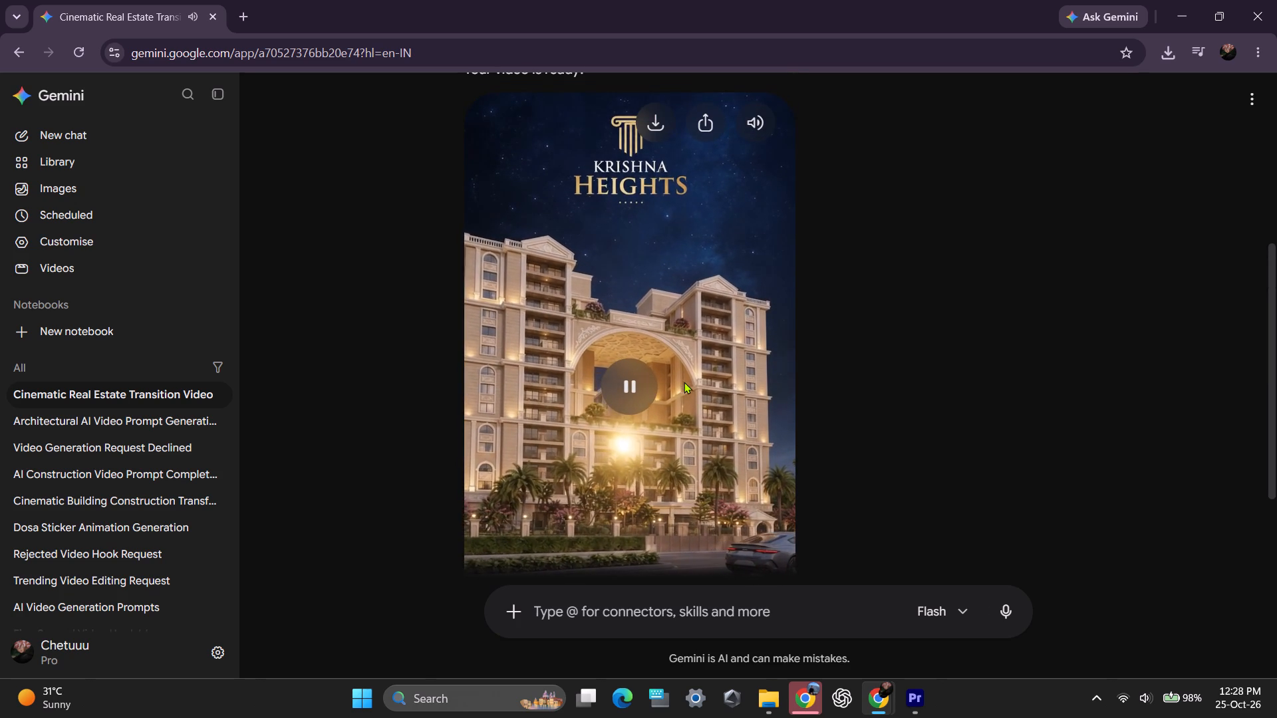
scroll(828, 416, "down", 2)
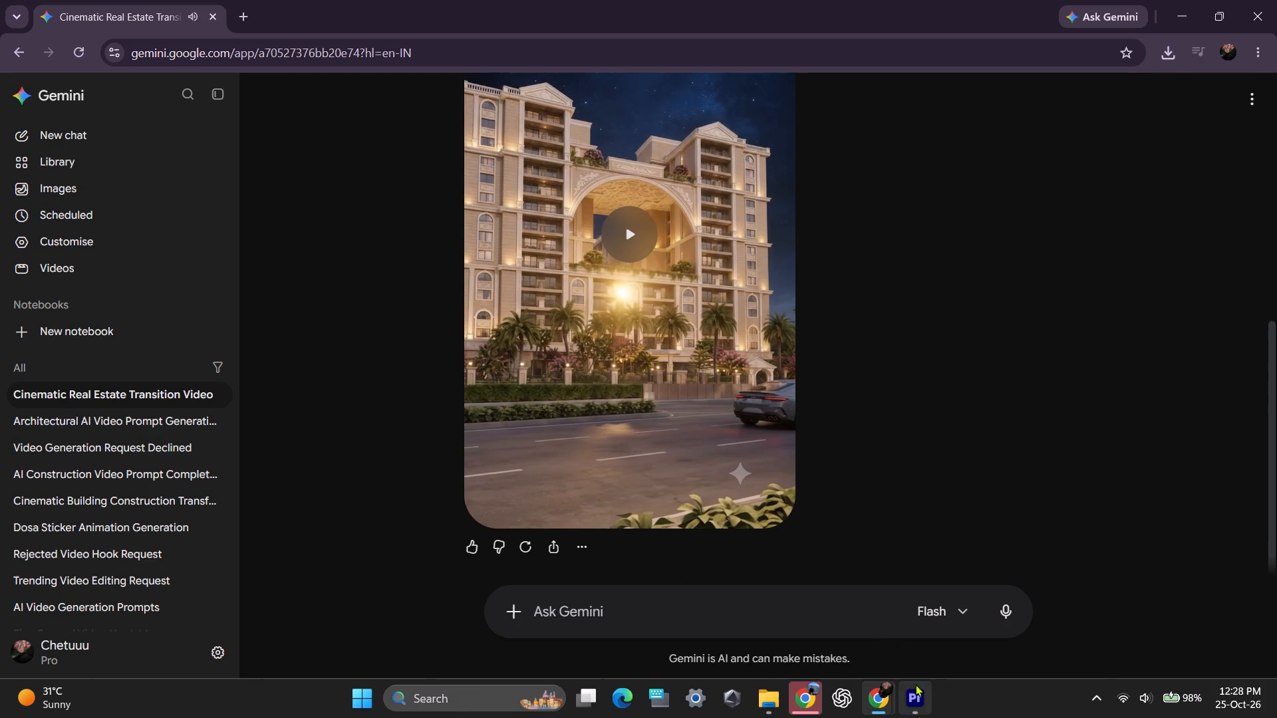
Switch to Premiere and play back parts of the Krishna-V1 sequence, including the generated construction clip near its end.
left_click(915, 684)
left_click_drag(544, 414, 442, 414)
key("space")
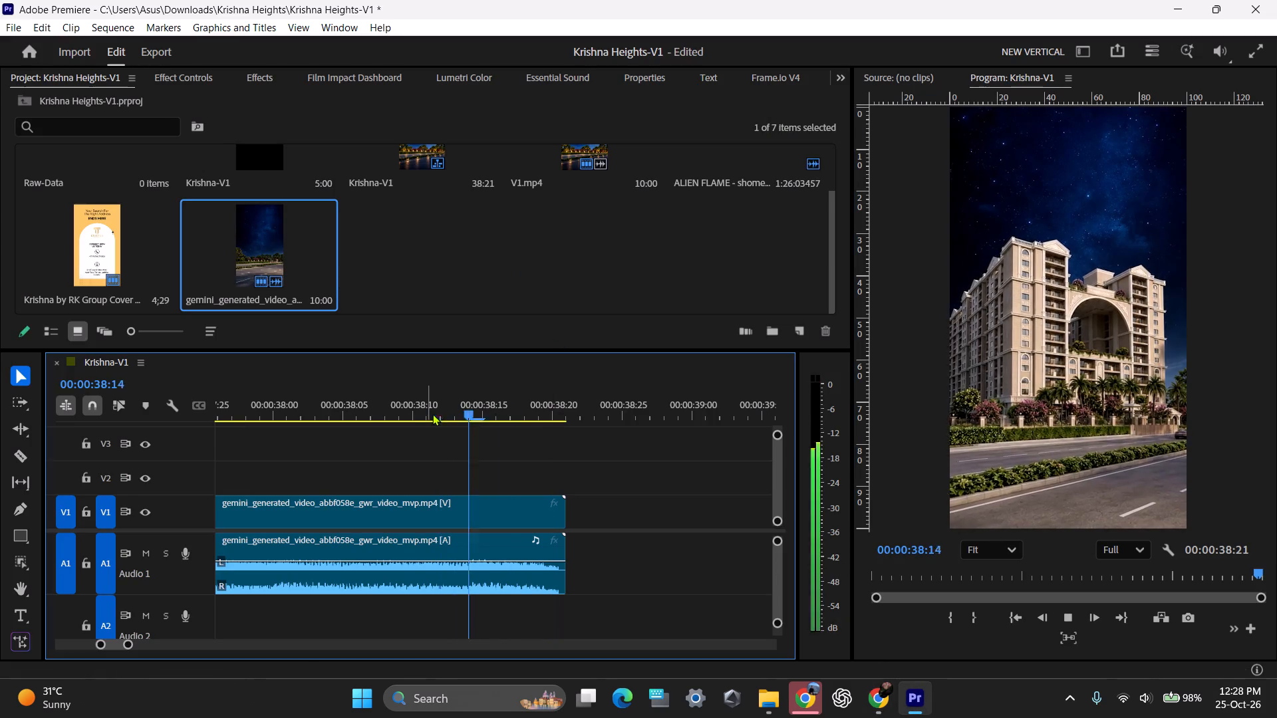
key("space")
key("space")
type("--")
key("space")
scroll(545, 425, "down", 6)
key("space")
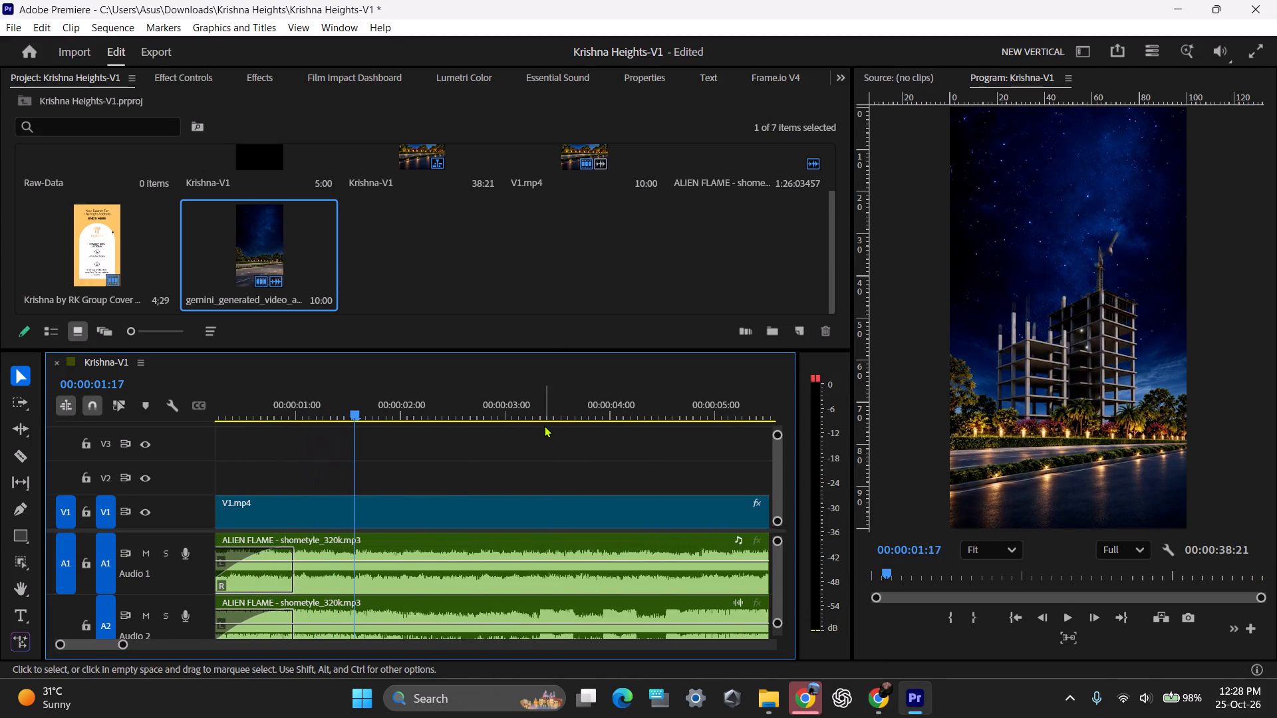
key("backslash")
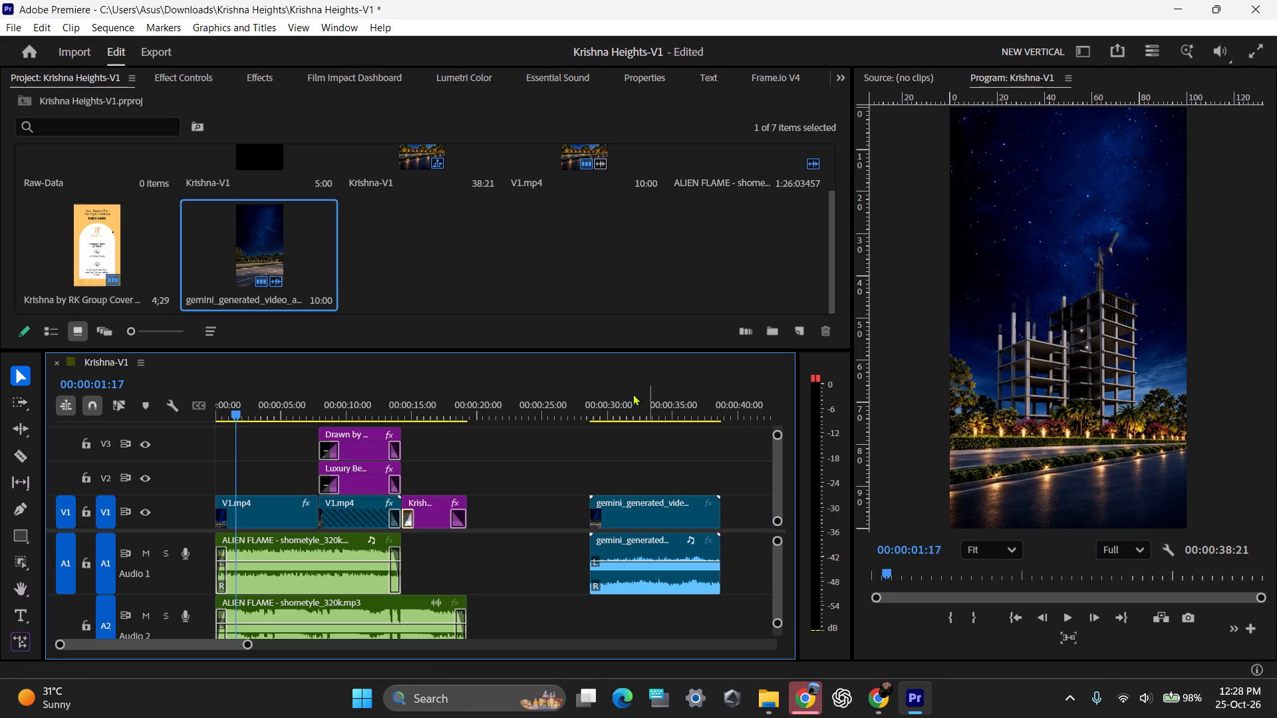
left_click_drag(601, 410, 693, 420)
Import the image 22 from Downloads into the project.
scroll(425, 265, "up", 3)
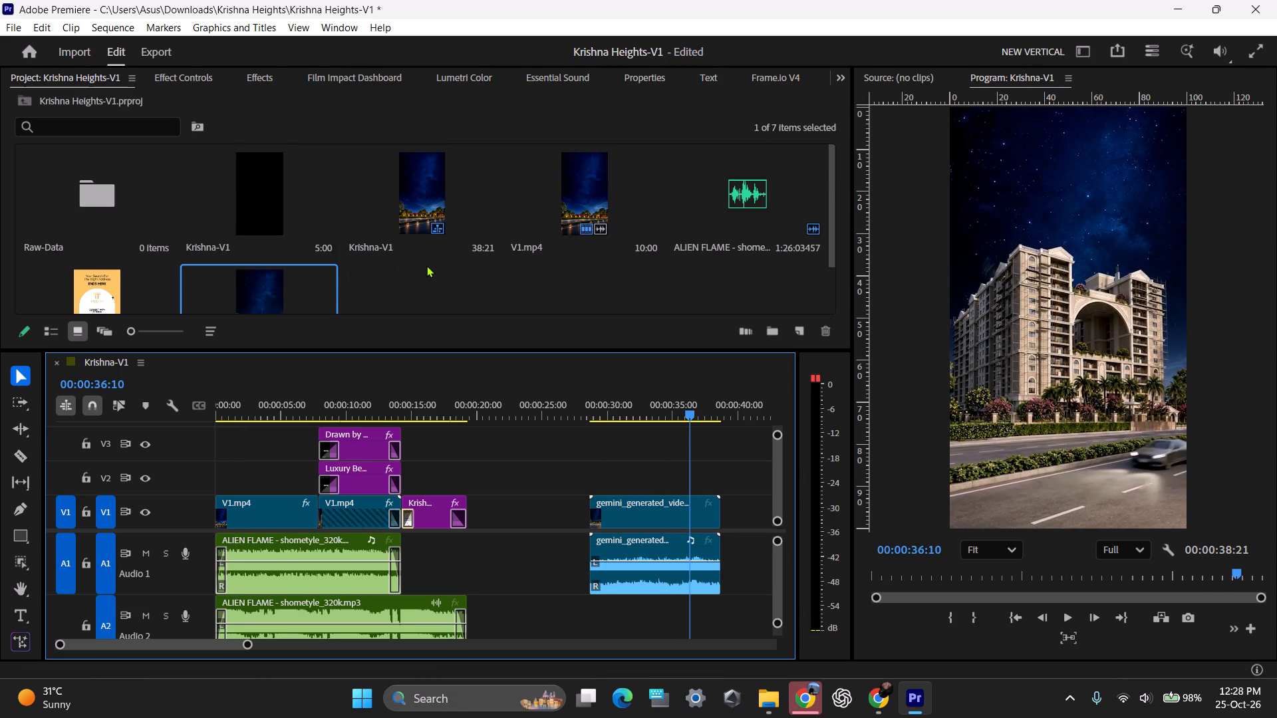
scroll(426, 265, "down", 2)
left_click(416, 268)
scroll(356, 257, "up", 2)
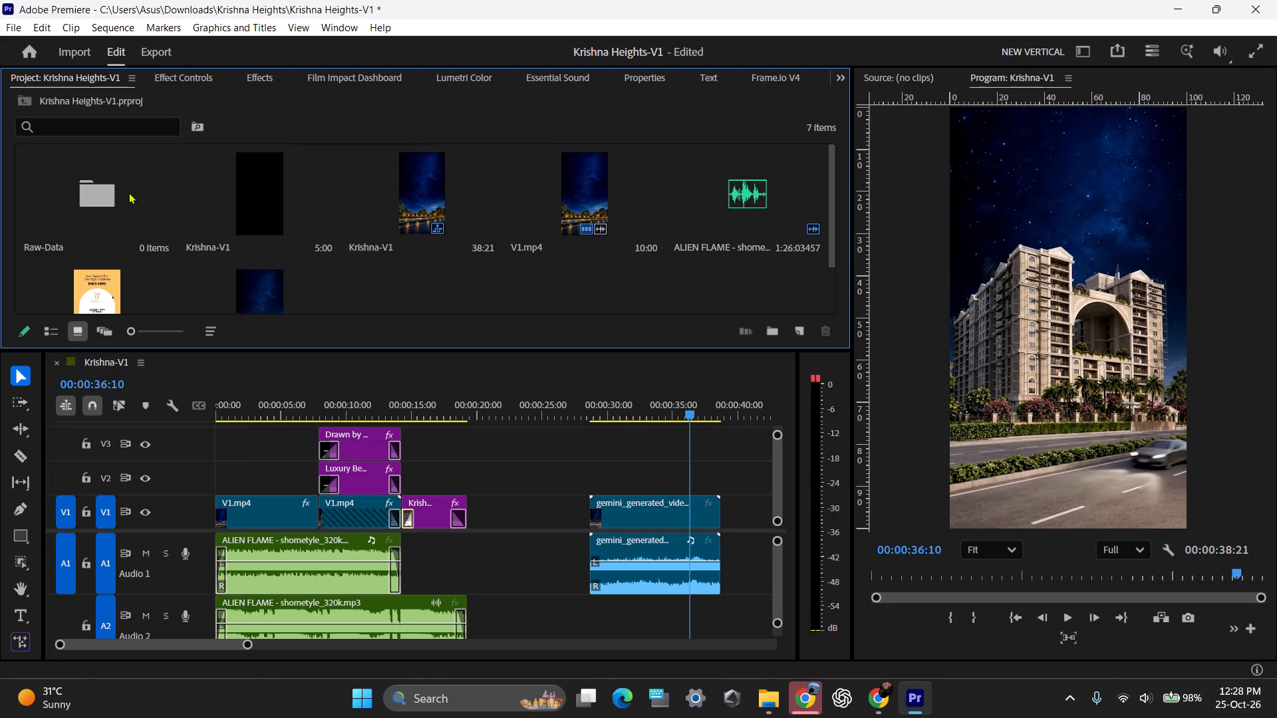
scroll(468, 279, "down", 2)
double_click(466, 273)
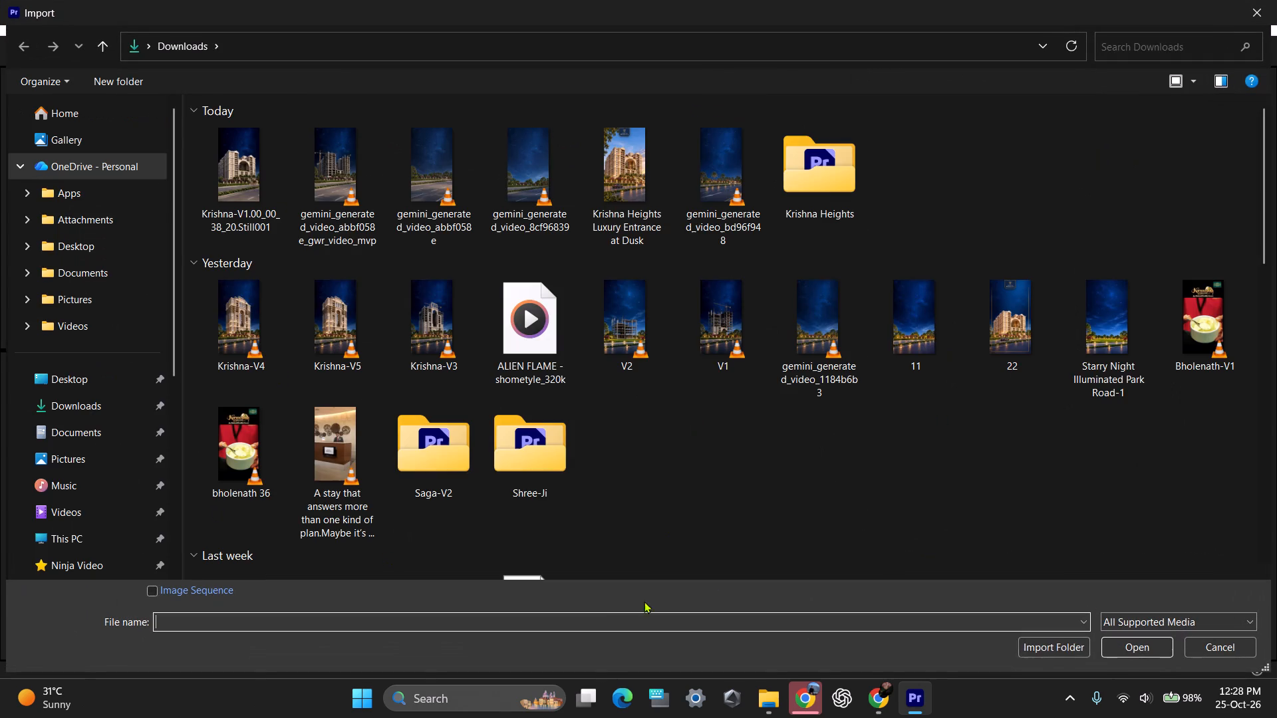
left_click(1016, 322)
key("Return")
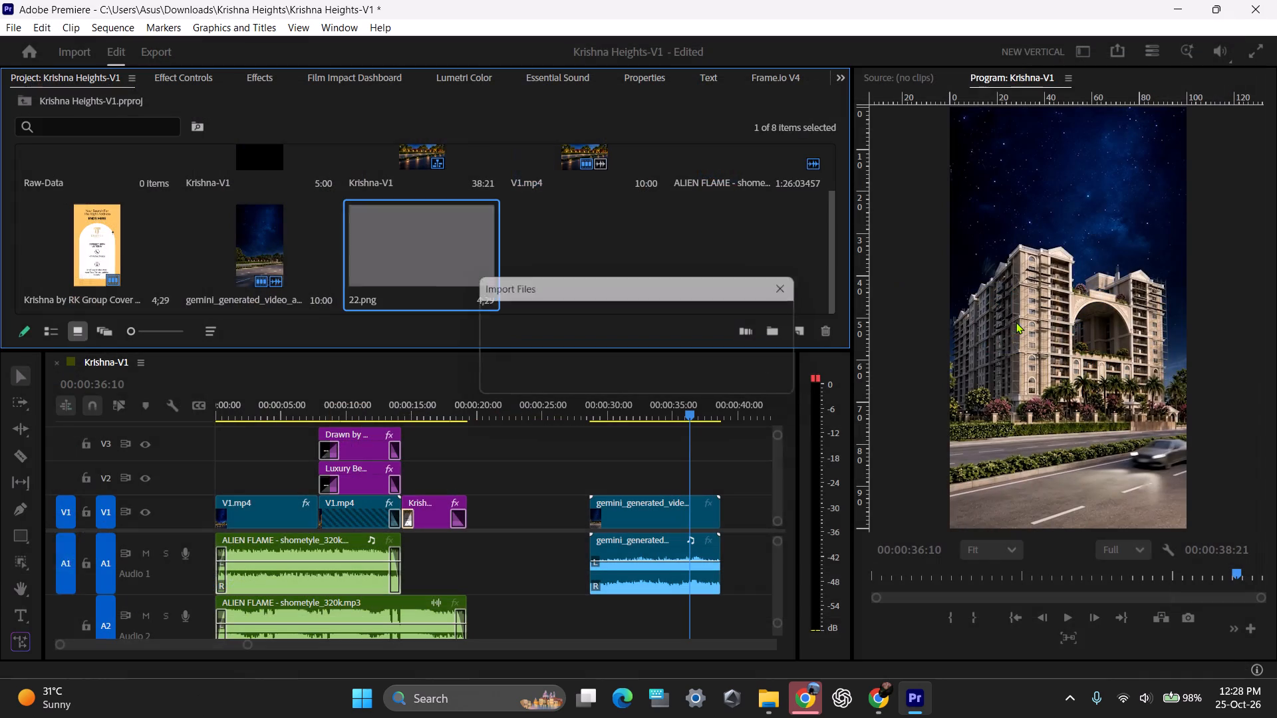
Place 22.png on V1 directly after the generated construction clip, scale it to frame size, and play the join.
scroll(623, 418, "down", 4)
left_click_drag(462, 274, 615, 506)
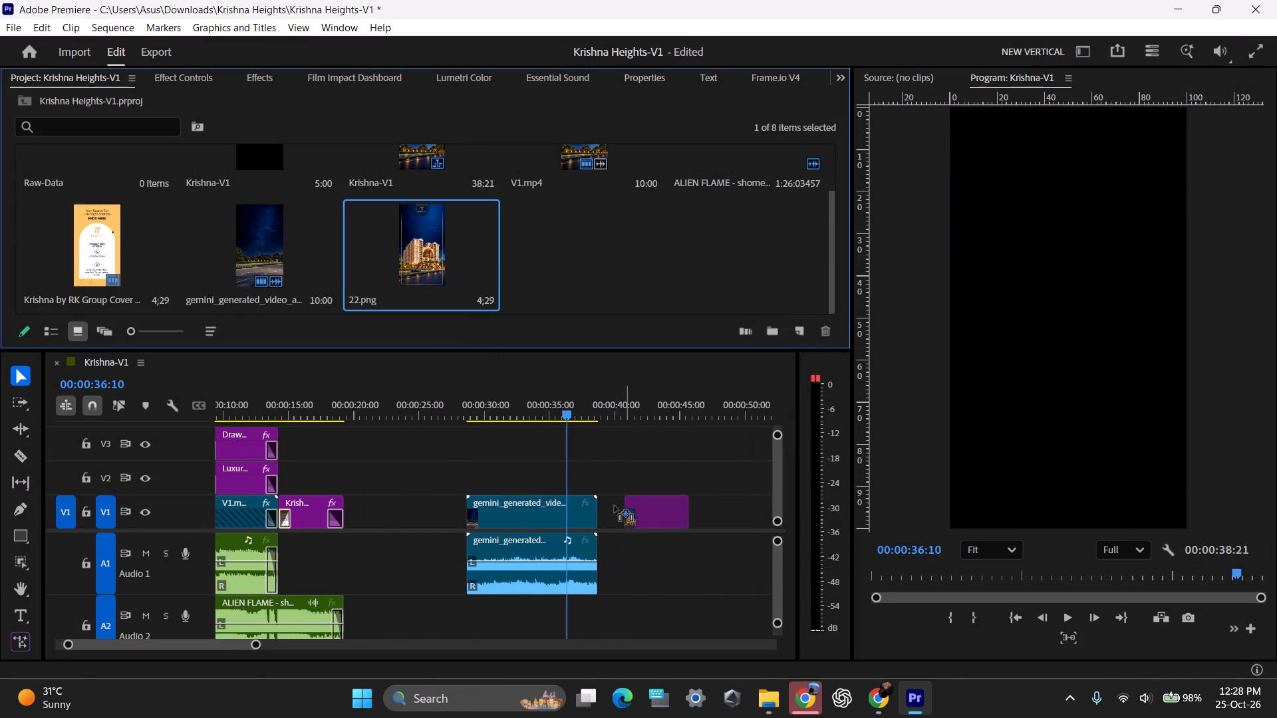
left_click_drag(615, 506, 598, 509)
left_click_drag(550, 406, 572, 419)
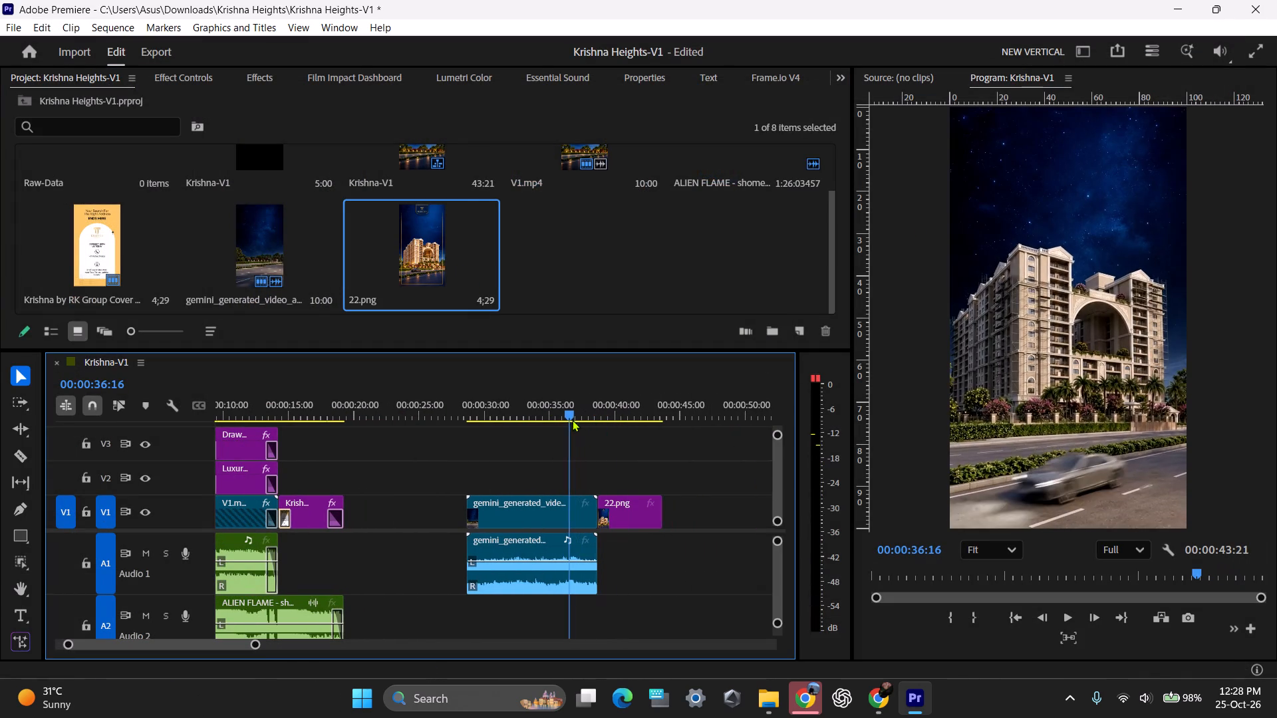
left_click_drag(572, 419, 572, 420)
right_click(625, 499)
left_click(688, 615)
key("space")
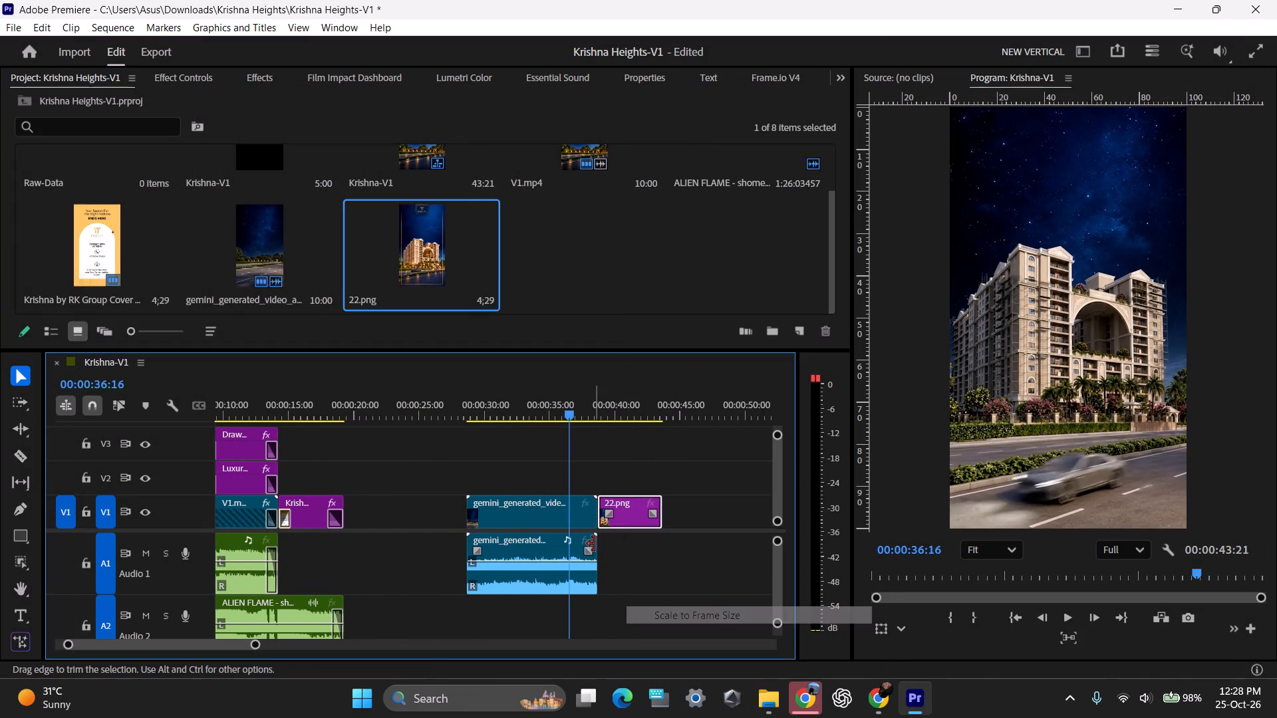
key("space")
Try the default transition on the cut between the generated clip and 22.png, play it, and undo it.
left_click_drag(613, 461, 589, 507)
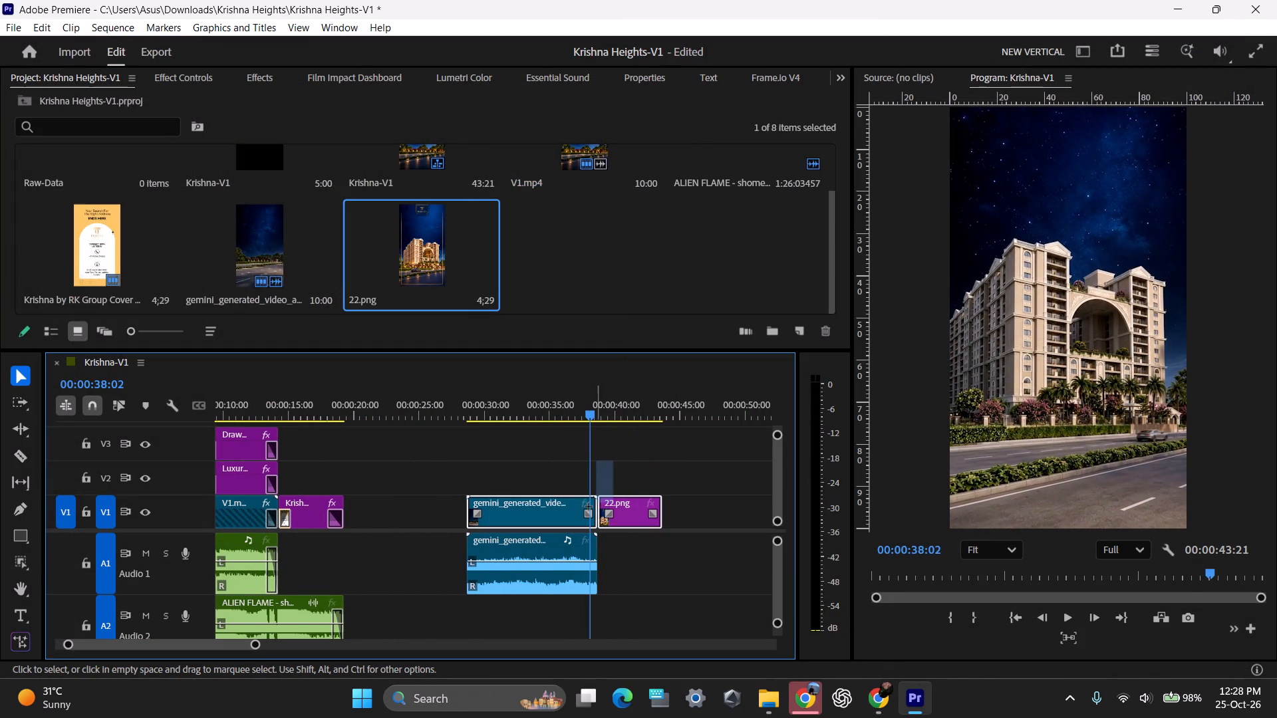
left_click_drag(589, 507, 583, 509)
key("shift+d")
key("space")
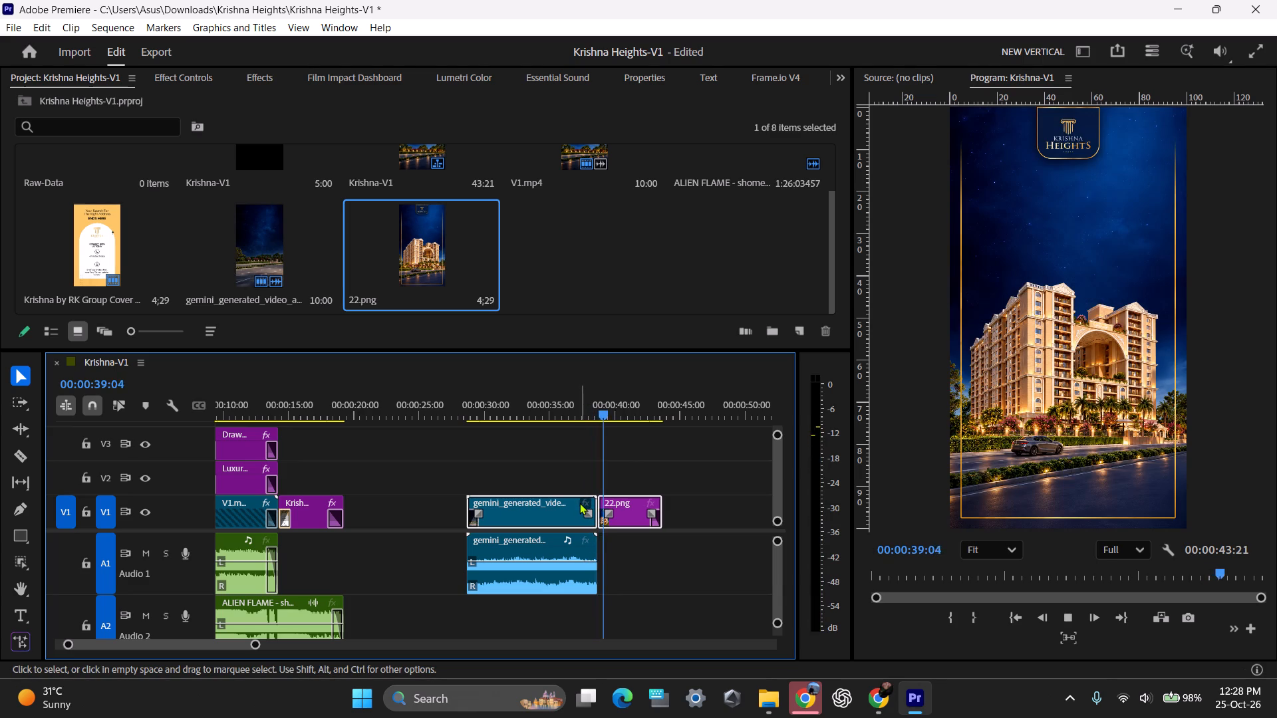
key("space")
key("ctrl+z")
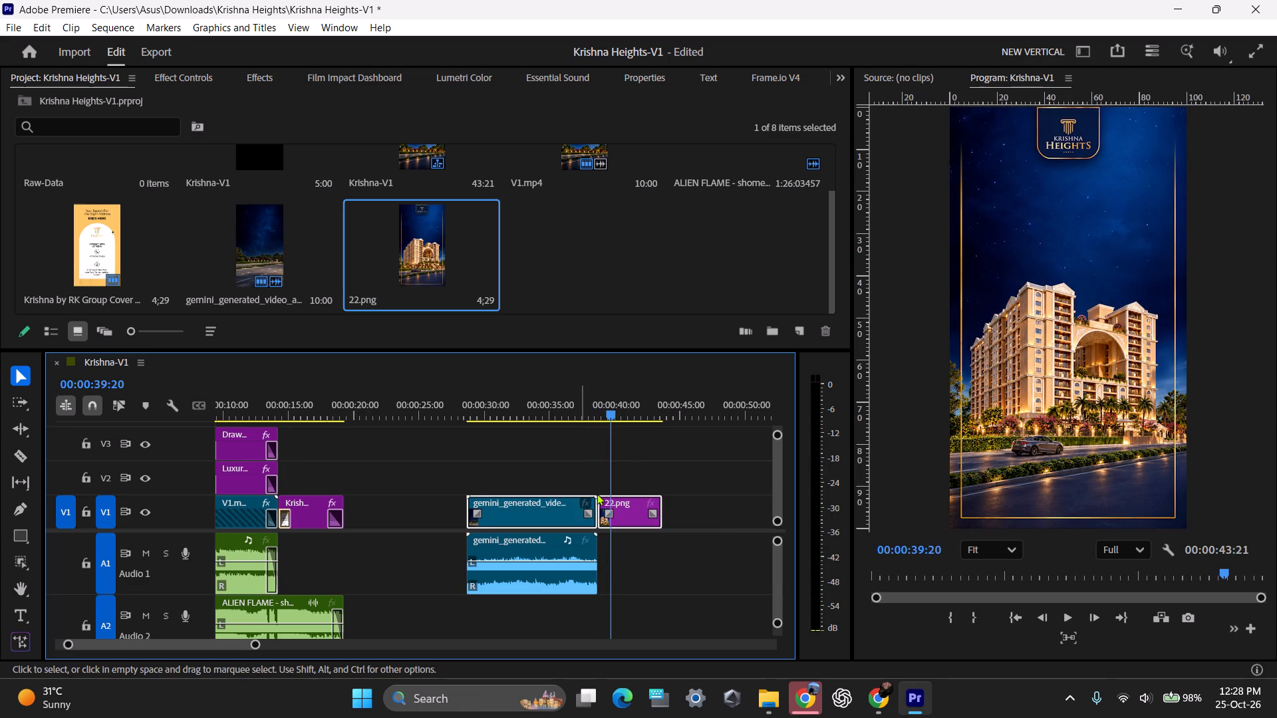
Play the cut from the generated construction clip to 22.png.
left_click_drag(606, 413, 571, 418)
key("space")
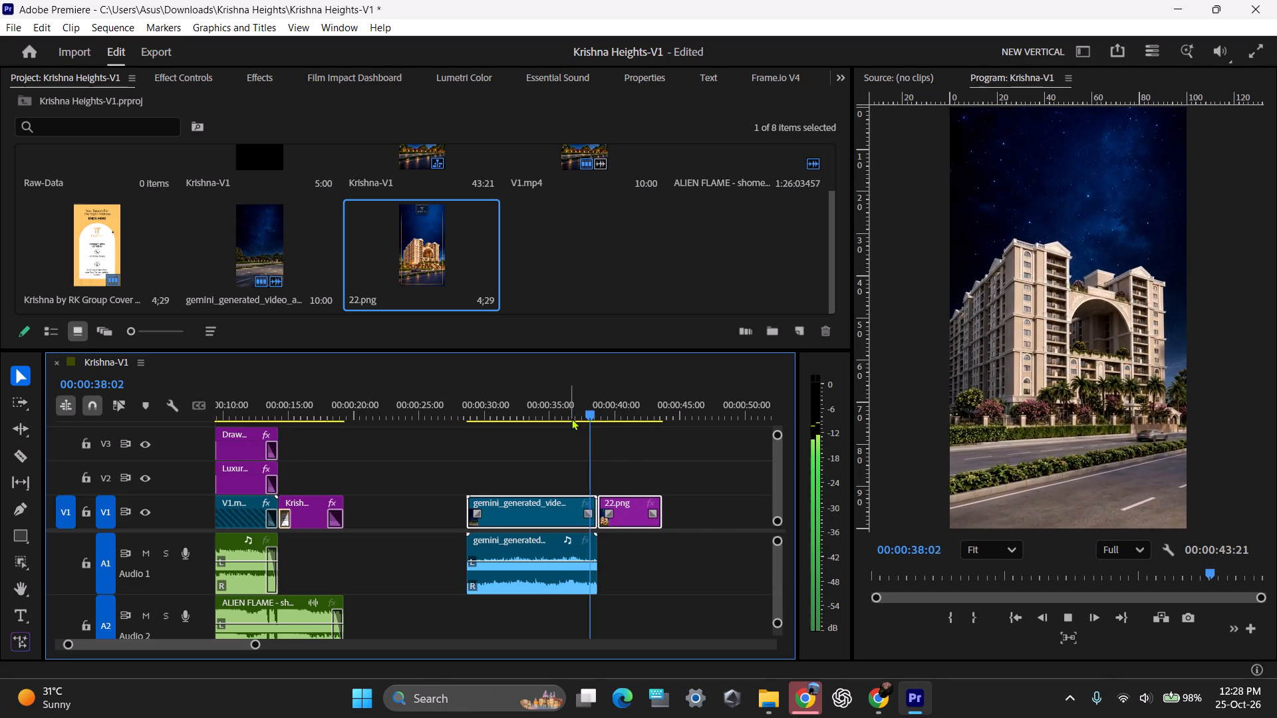
key("space")
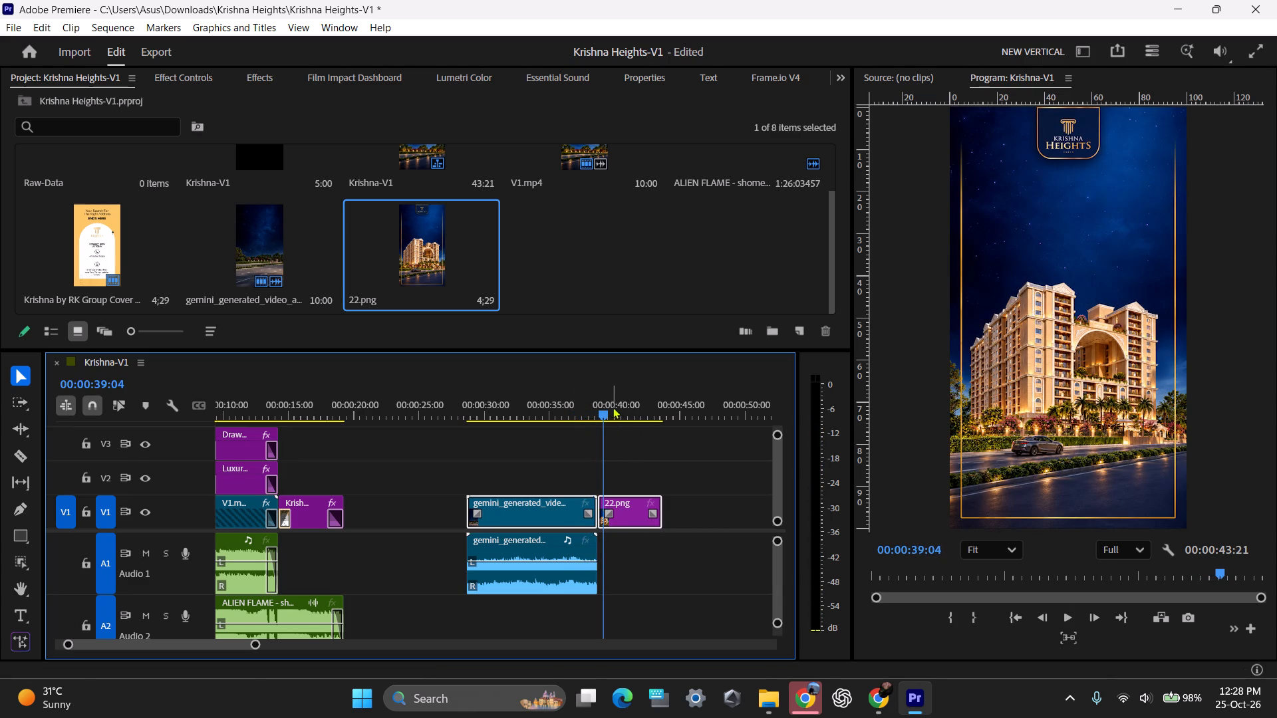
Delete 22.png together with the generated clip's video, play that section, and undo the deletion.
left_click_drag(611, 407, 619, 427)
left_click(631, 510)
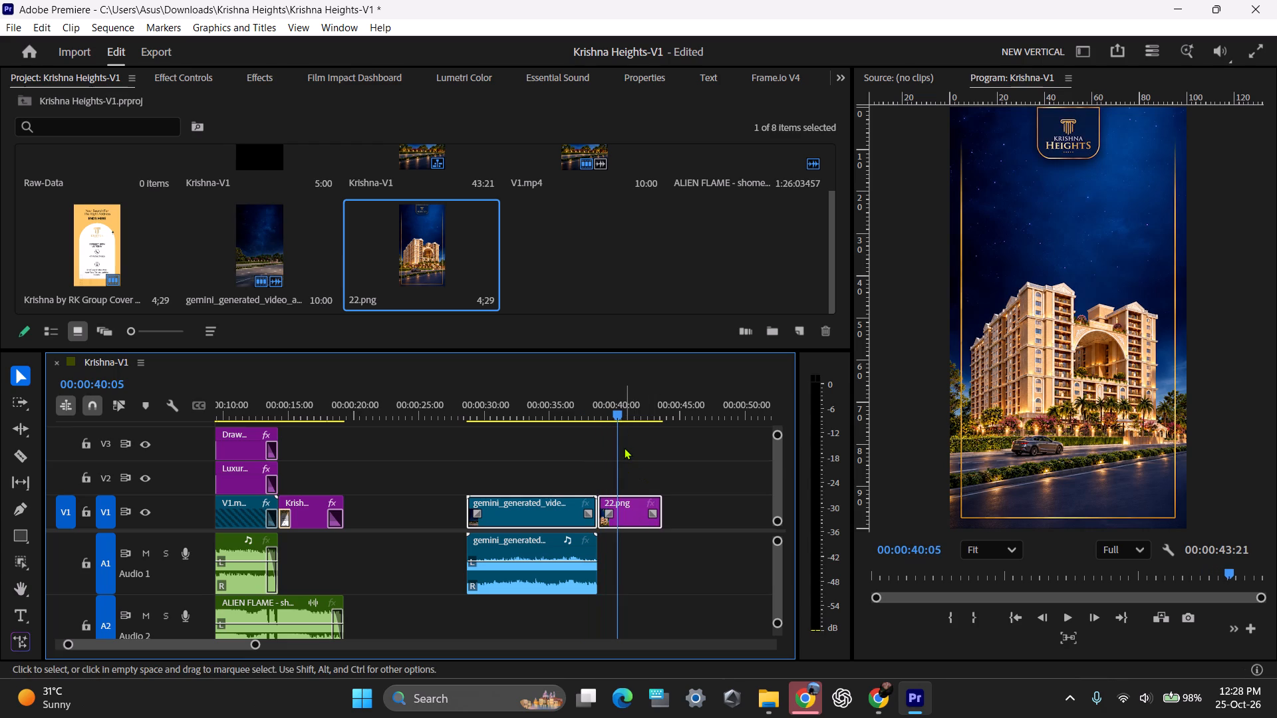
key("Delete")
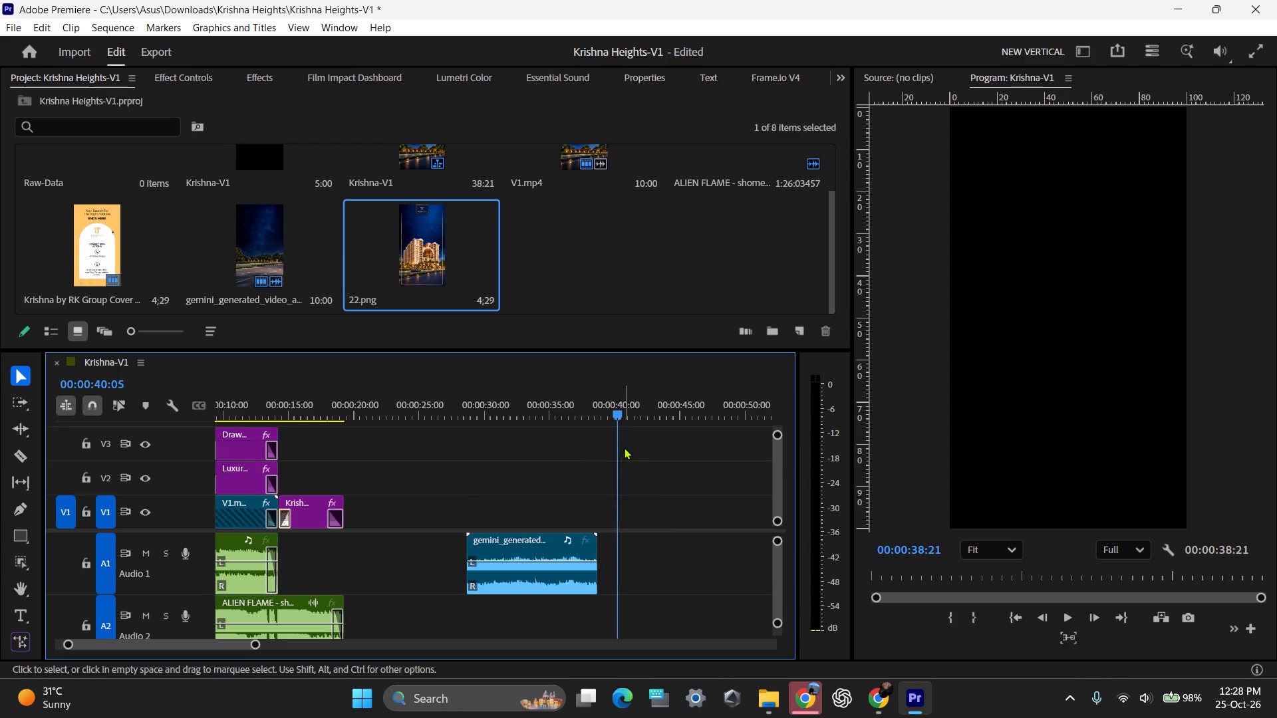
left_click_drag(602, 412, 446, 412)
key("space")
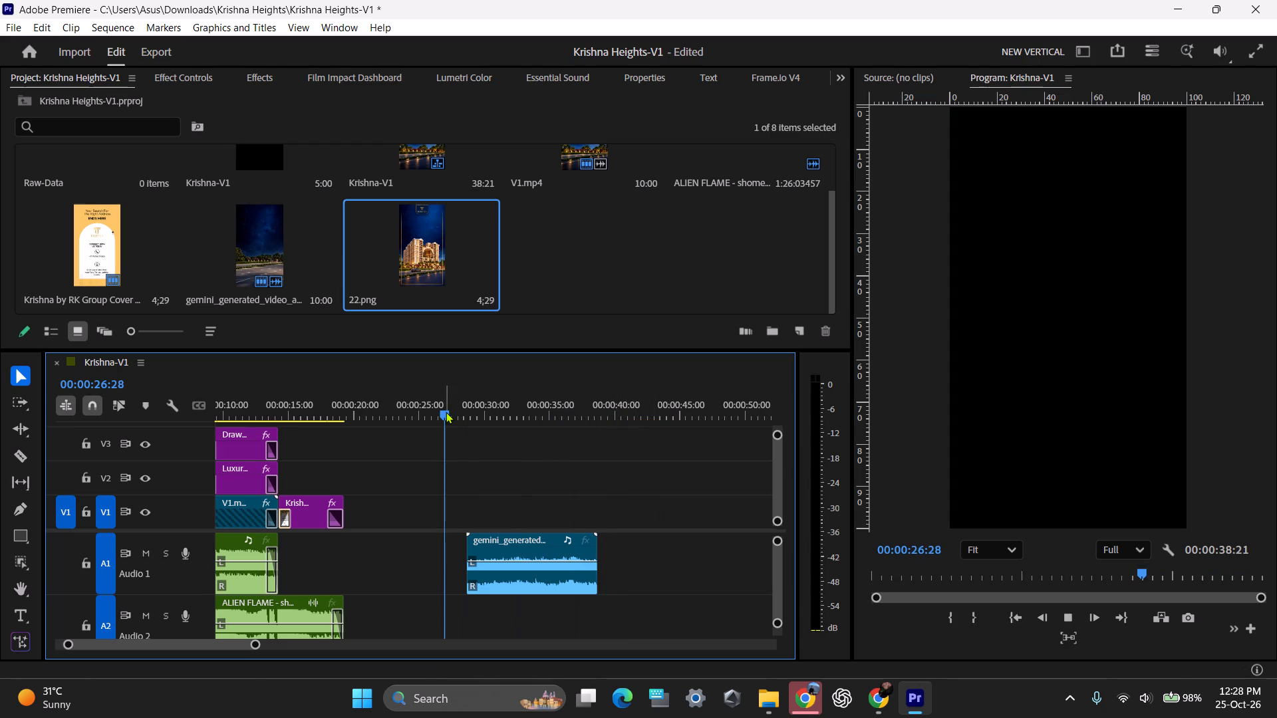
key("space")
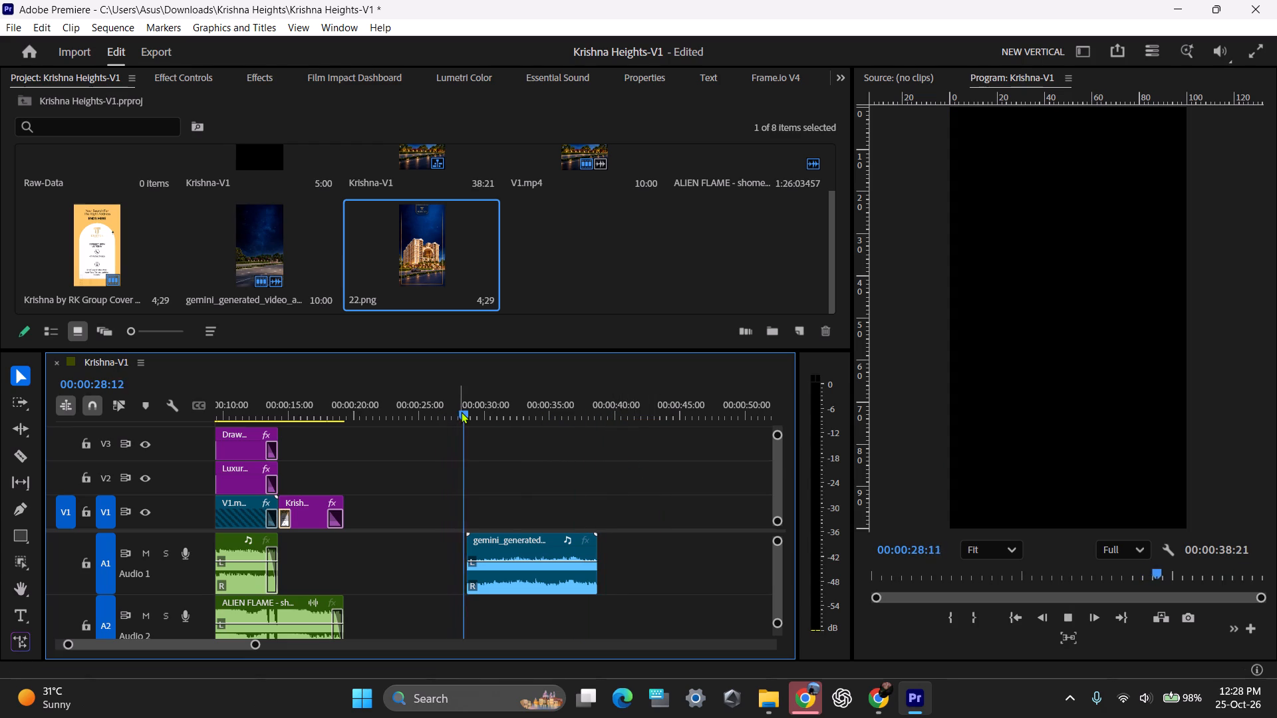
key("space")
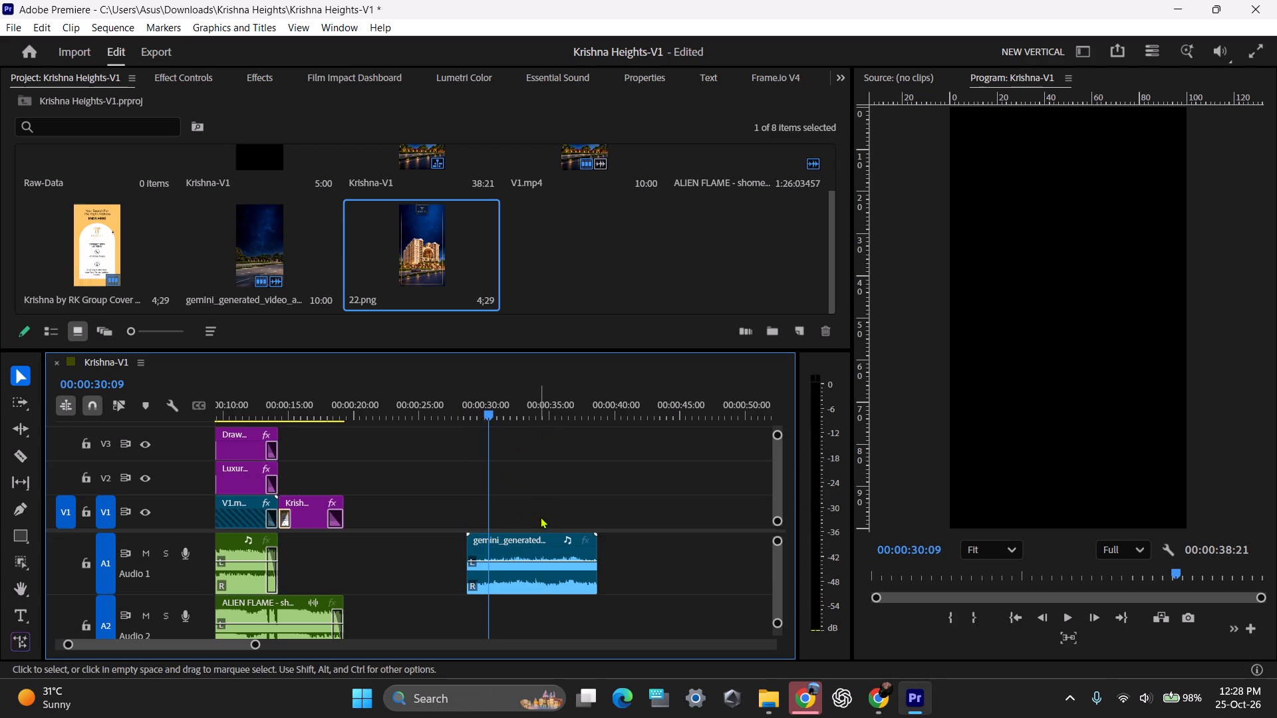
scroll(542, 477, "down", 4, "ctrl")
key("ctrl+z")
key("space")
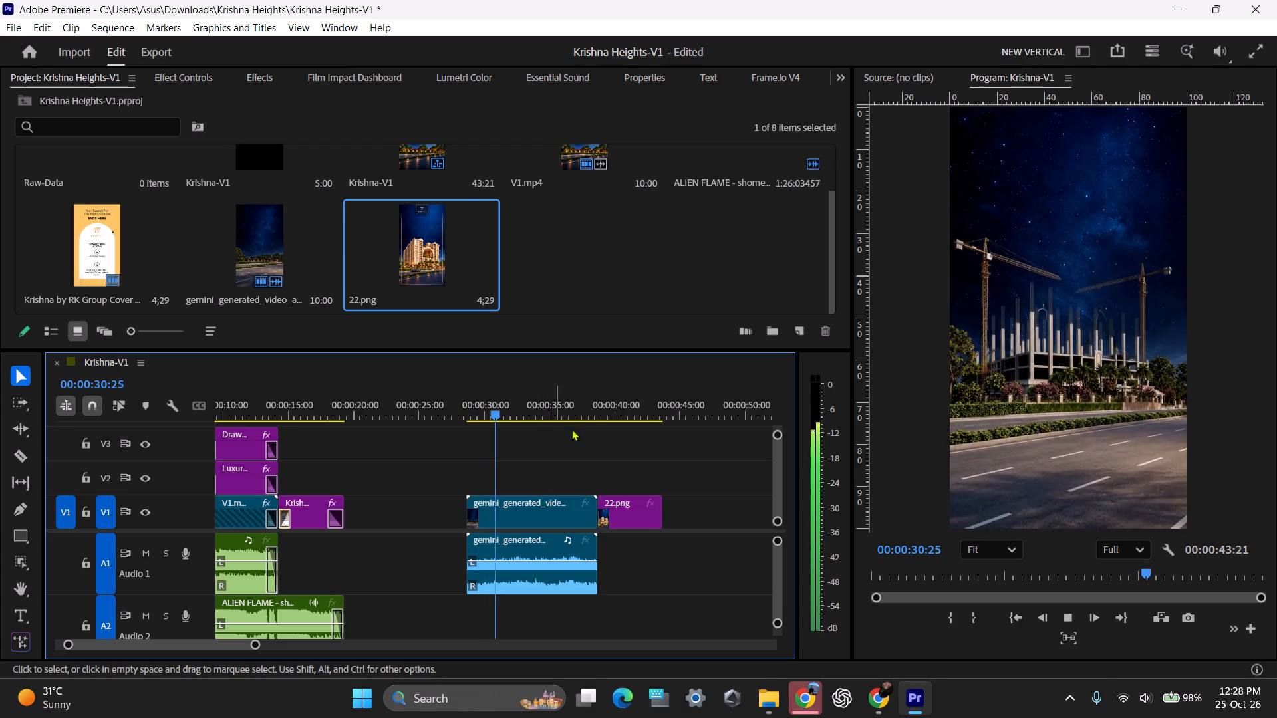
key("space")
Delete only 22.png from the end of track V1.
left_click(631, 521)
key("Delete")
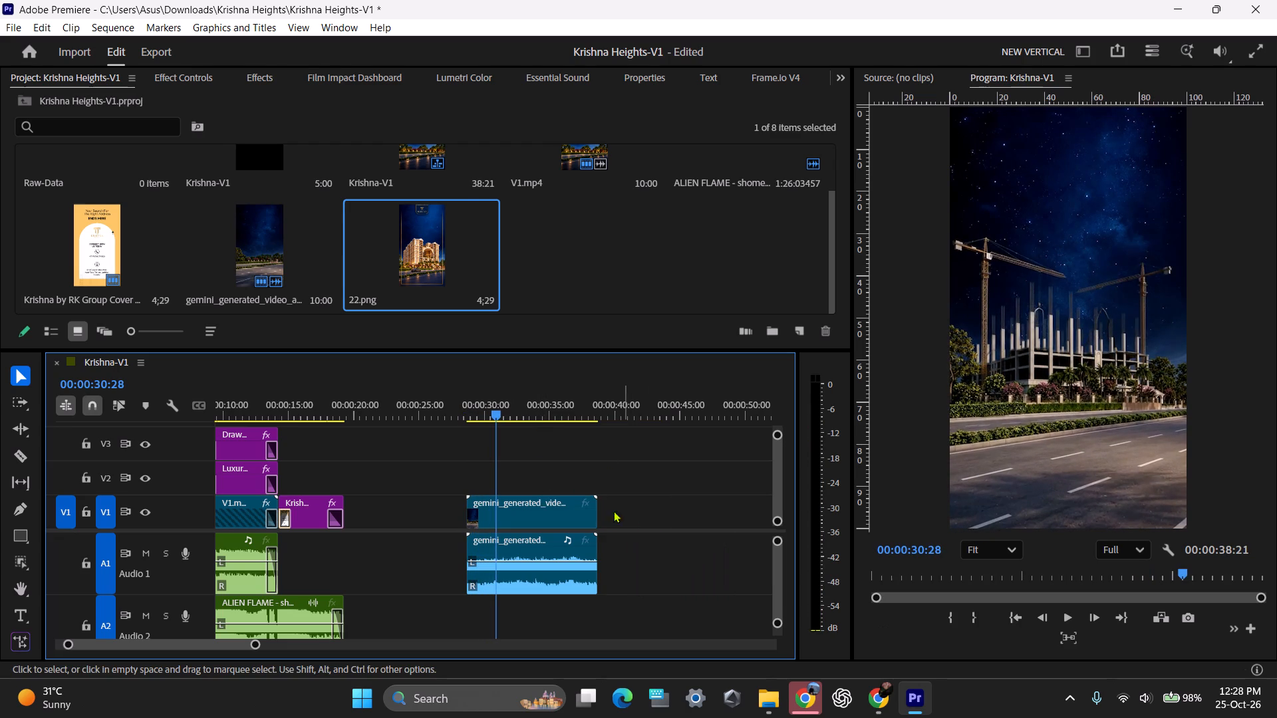
Delete the generated construction clip's audio from track A1, keeping its video.
left_click(554, 556)
key("Delete")
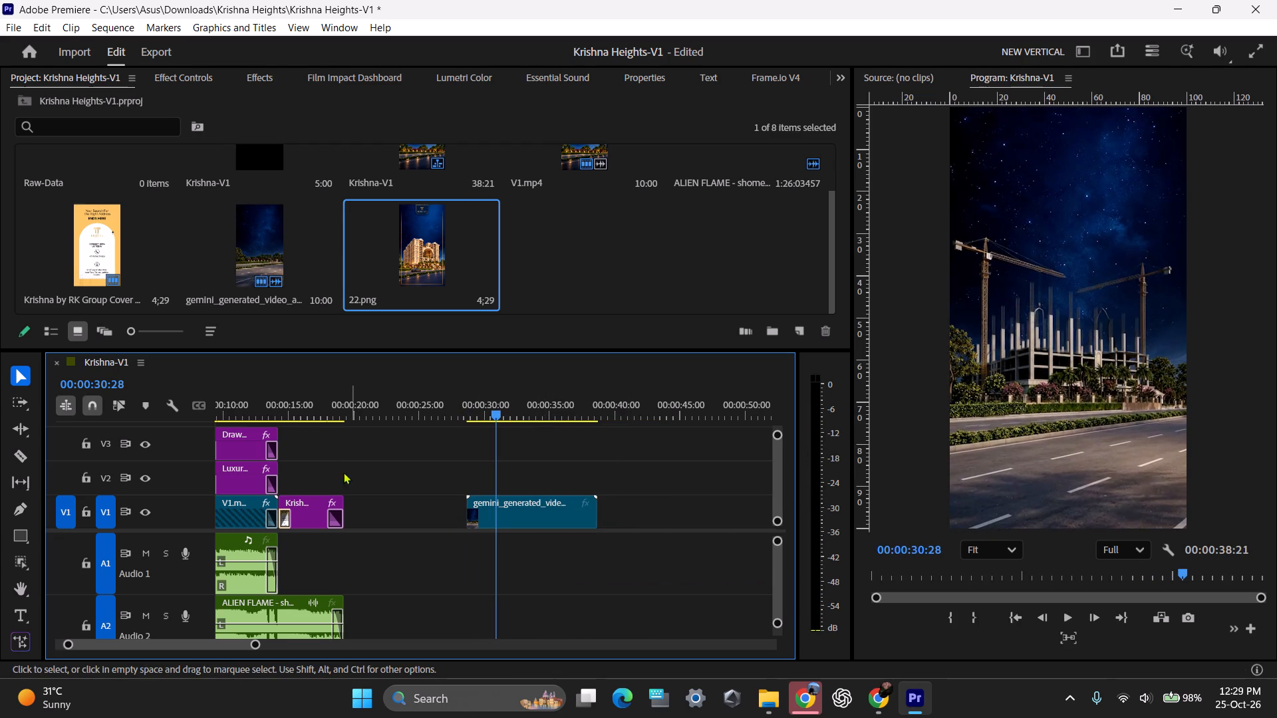
Copy the Krishna by RK Group cover clip on V1 to directly after the generated construction clip.
left_click_drag(311, 506, 632, 501)
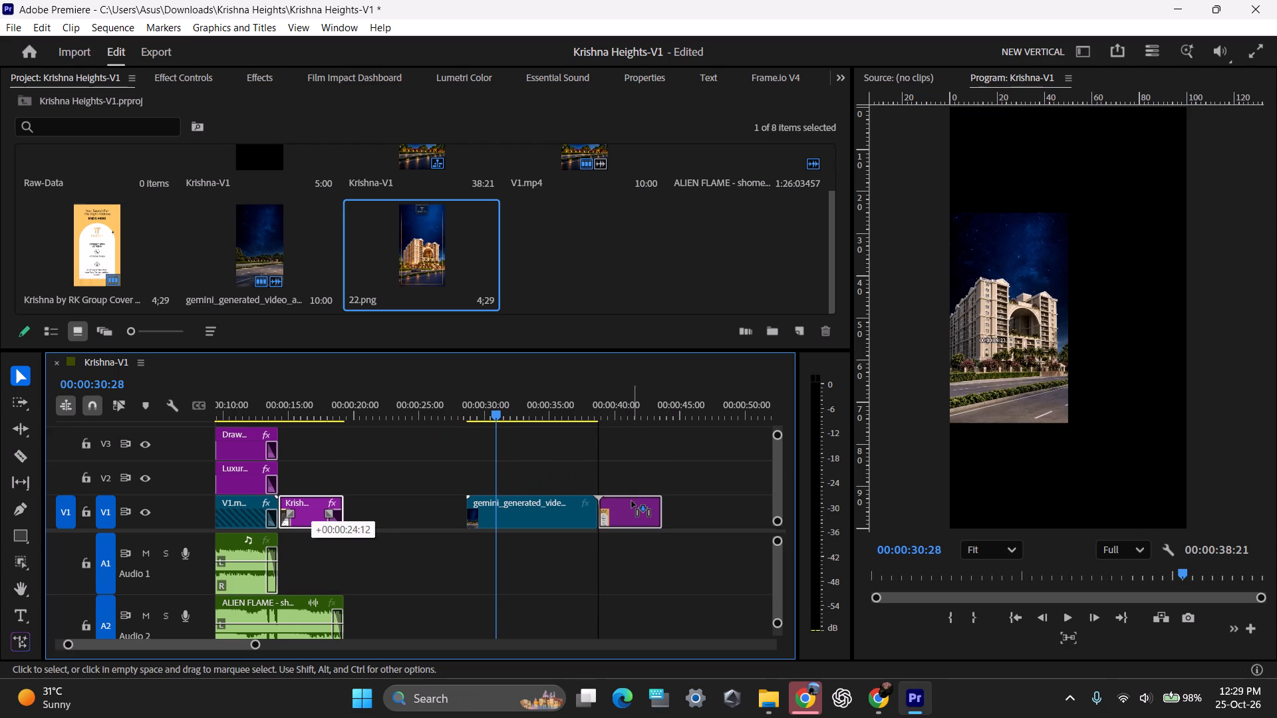
left_click_drag(632, 501, 631, 501)
Copy the two title clips on V2 and V3 above the generated clip, aligning their ends with its end.
left_click_drag(350, 446, 251, 465)
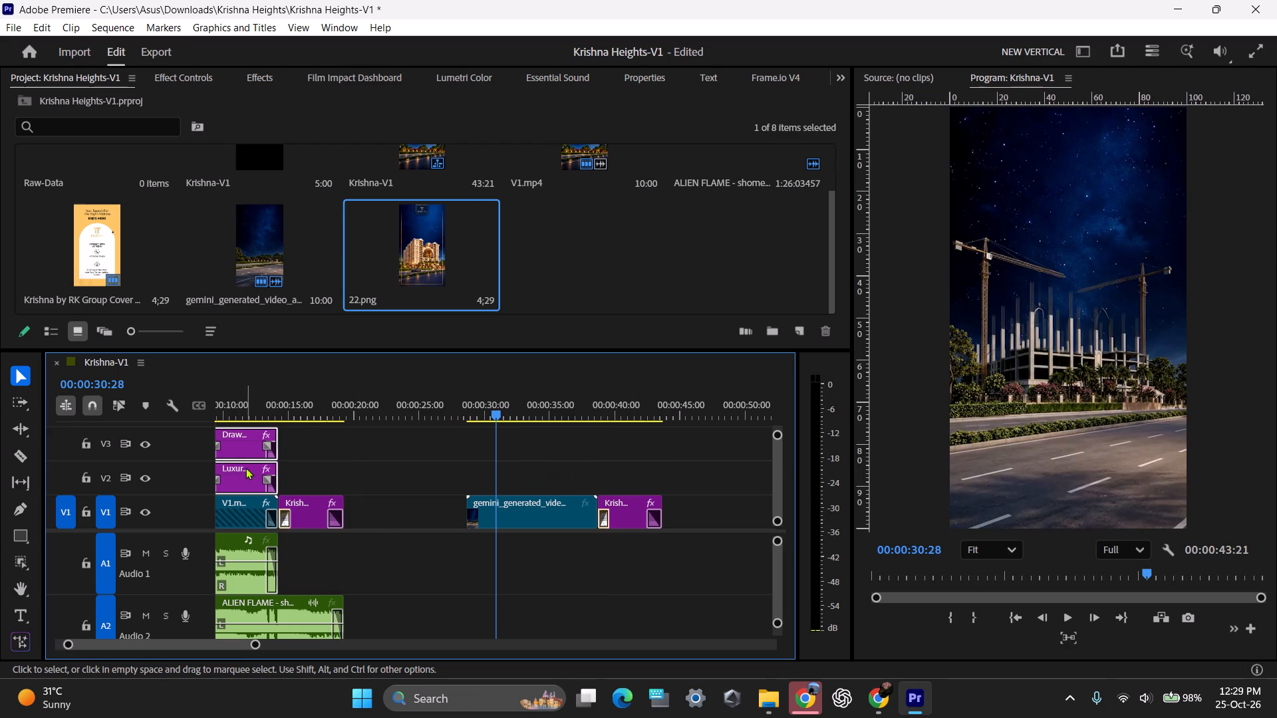
left_click_drag(240, 469, 353, 469)
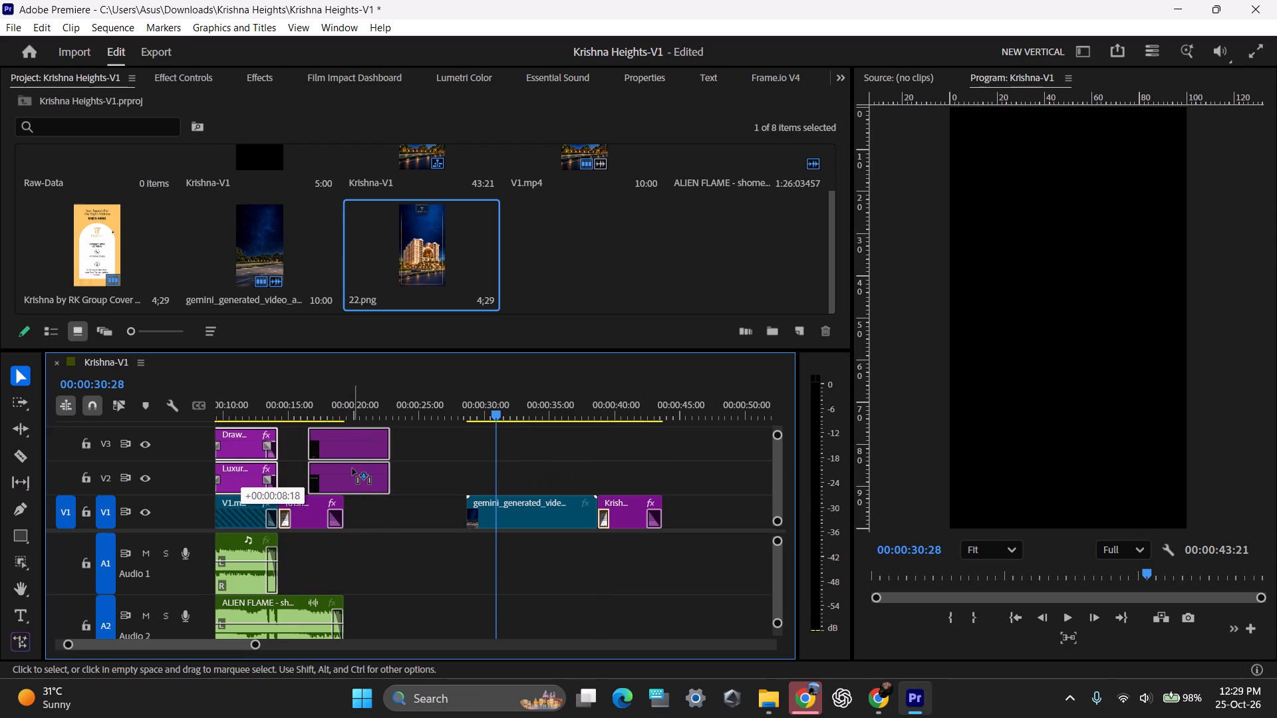
left_click_drag(353, 469, 559, 469)
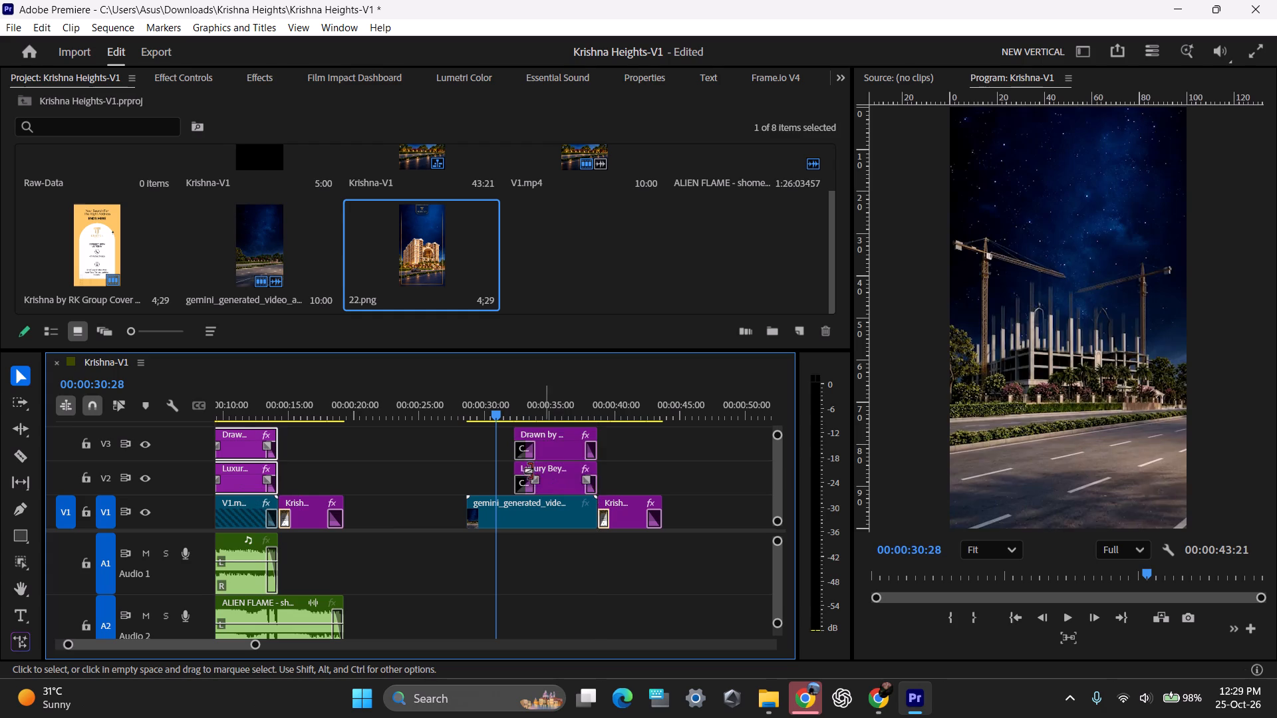
Add a Cross Dissolve of about 29 frames to the end of the generated construction clip on V1, and save the project.
scroll(401, 477, "up", 7)
scroll(400, 477, "down", 3)
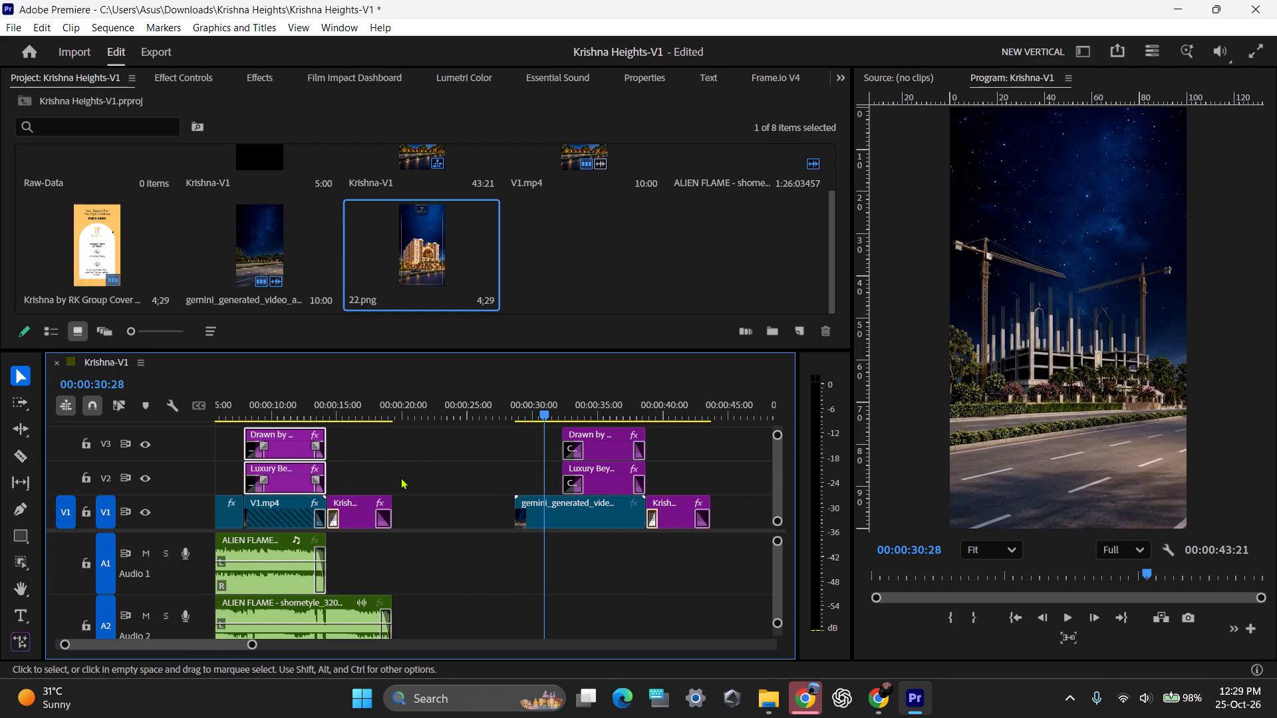
key("equal")
type("===")
scroll(613, 498, "down", 3)
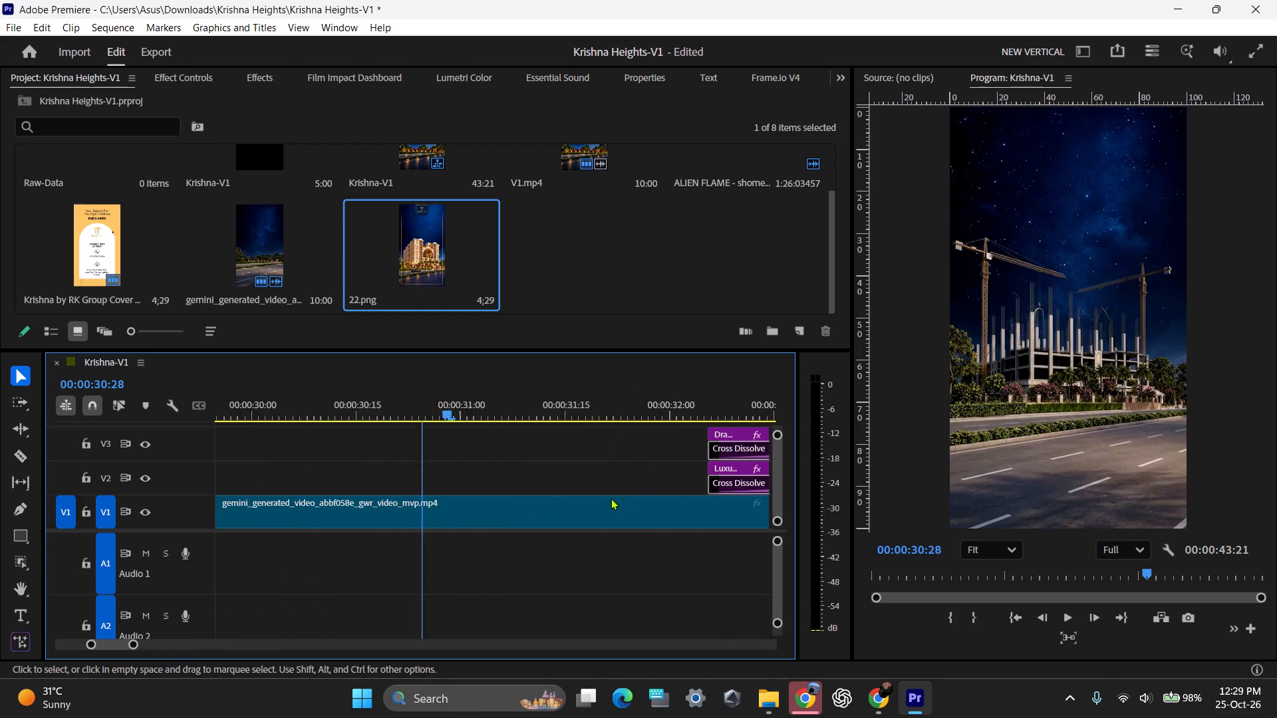
scroll(611, 498, "down", 20)
scroll(611, 498, "down", 17)
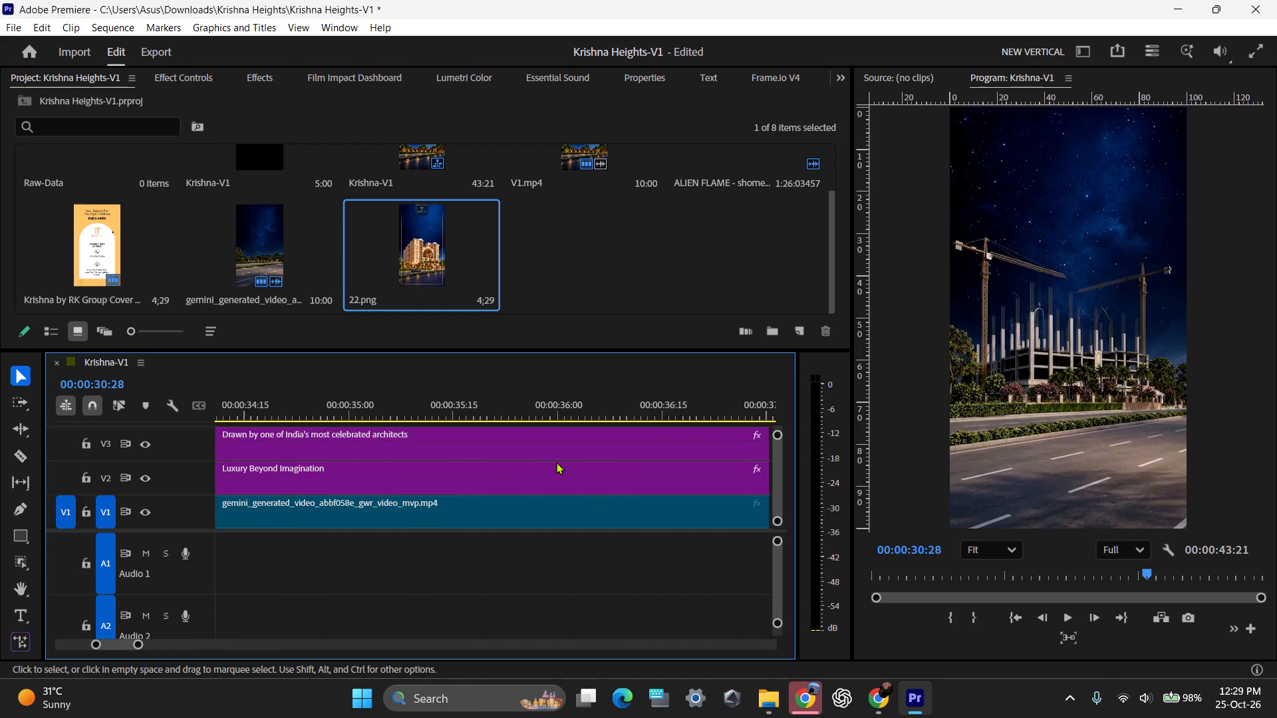
scroll(556, 462, "down", 12)
key("minus")
key("equal")
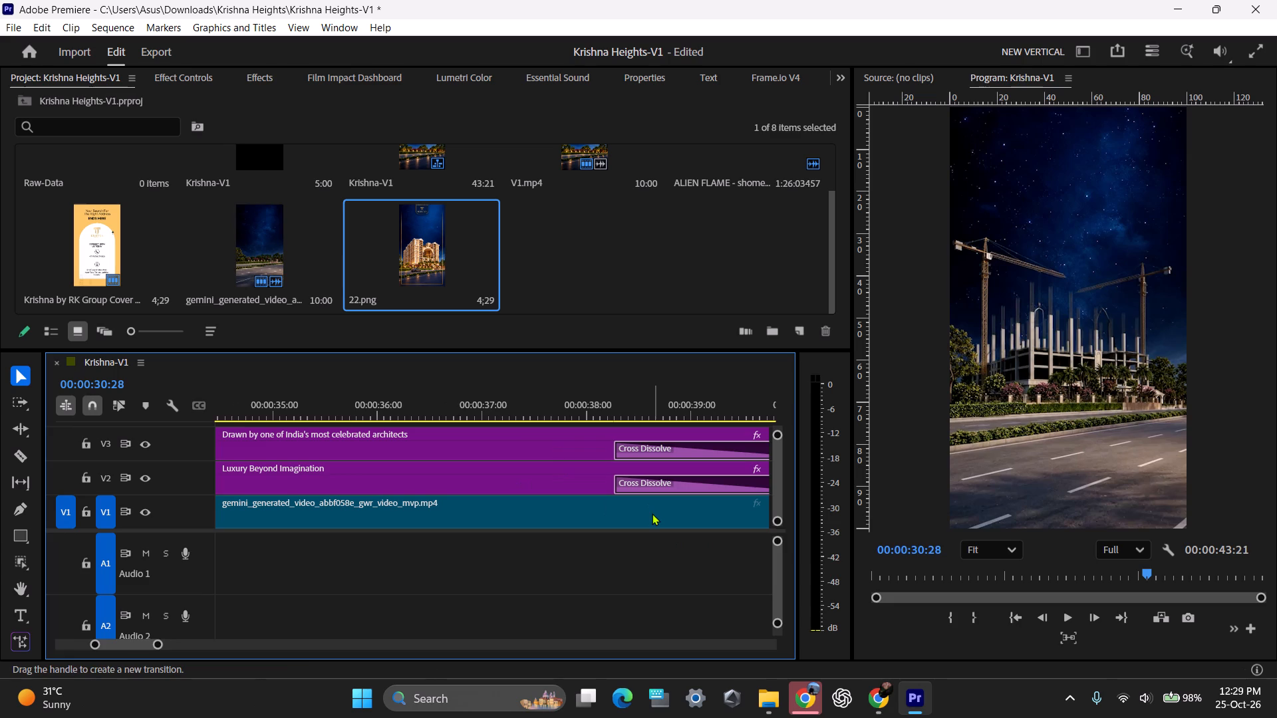
scroll(647, 508, "down", 6)
left_click_drag(664, 513, 466, 509)
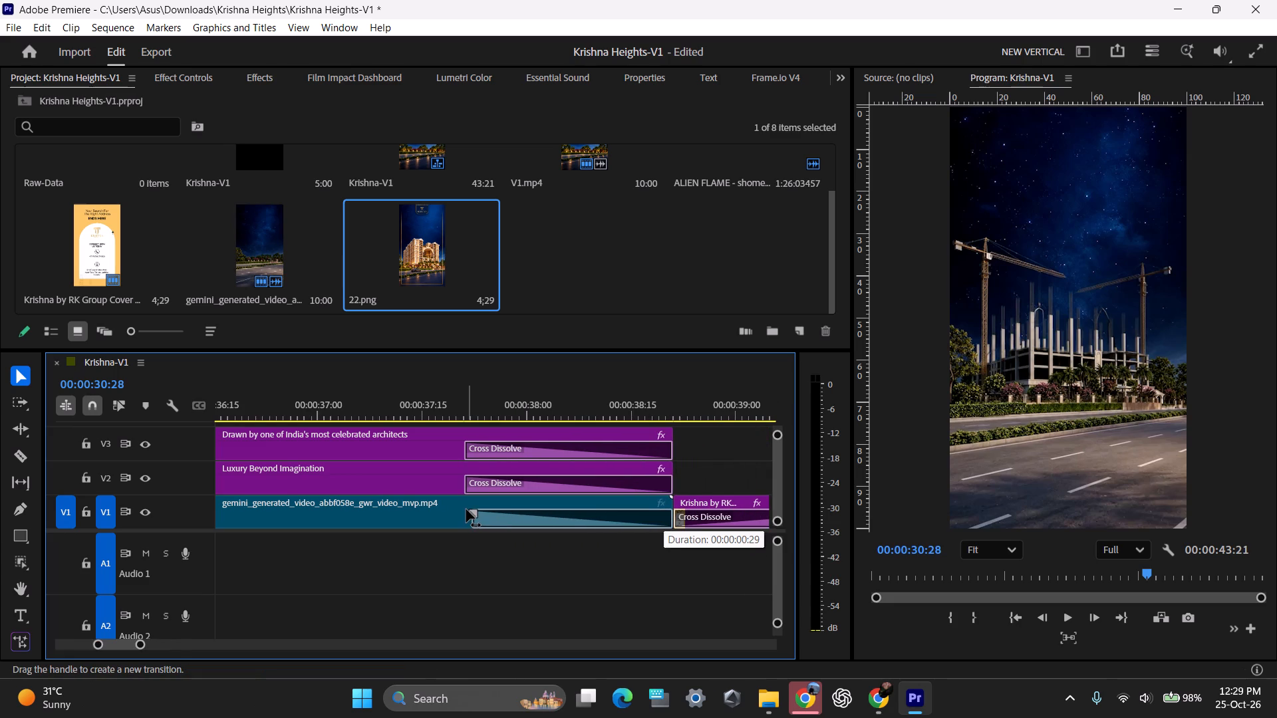
left_click_drag(466, 509, 462, 509)
type("--")
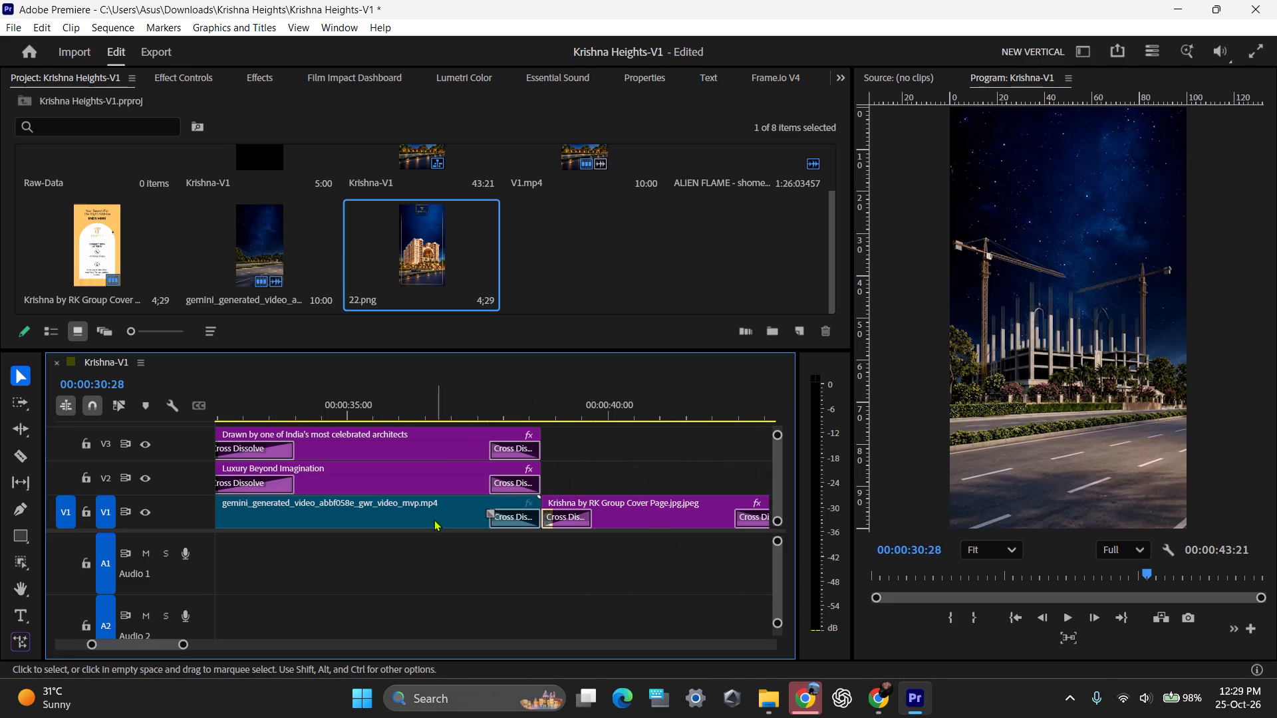
key("ctrl+s")
Move the ALIEN FLAME music clip from track A2 to A1, aligning its start with the start of the generated construction clip.
type("--")
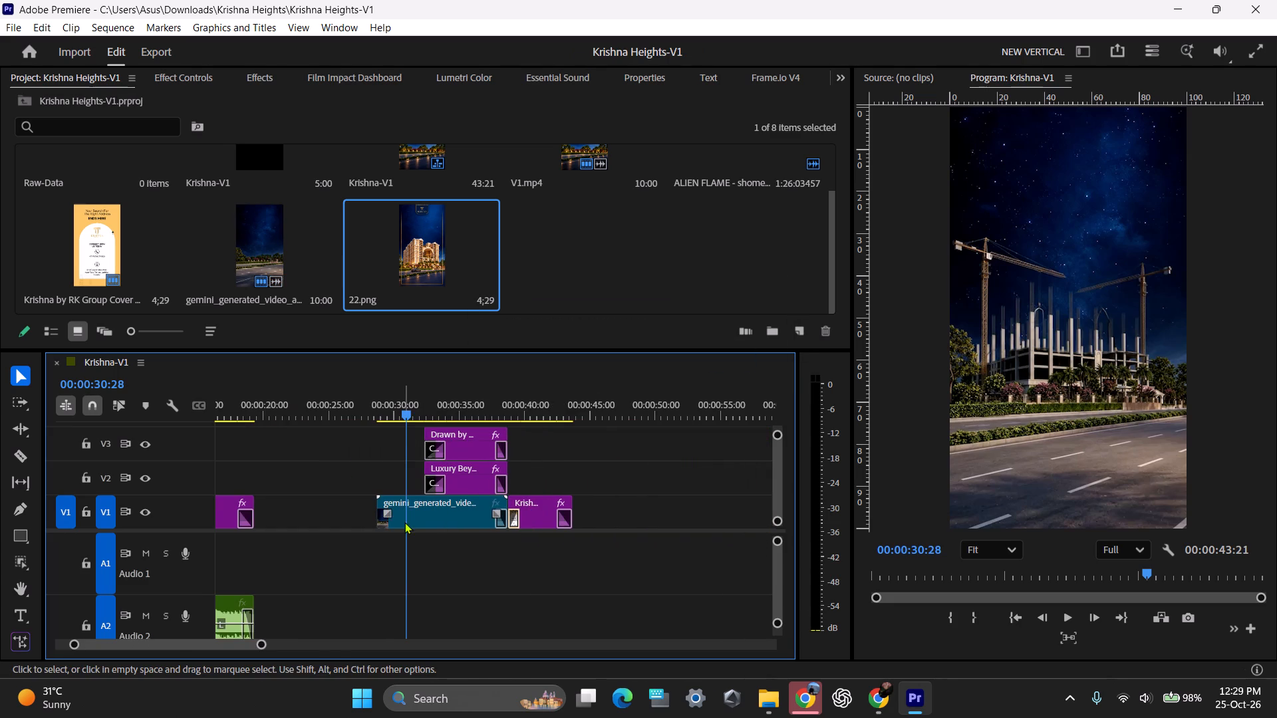
scroll(349, 525, "up", 5)
scroll(440, 542, "up", 1)
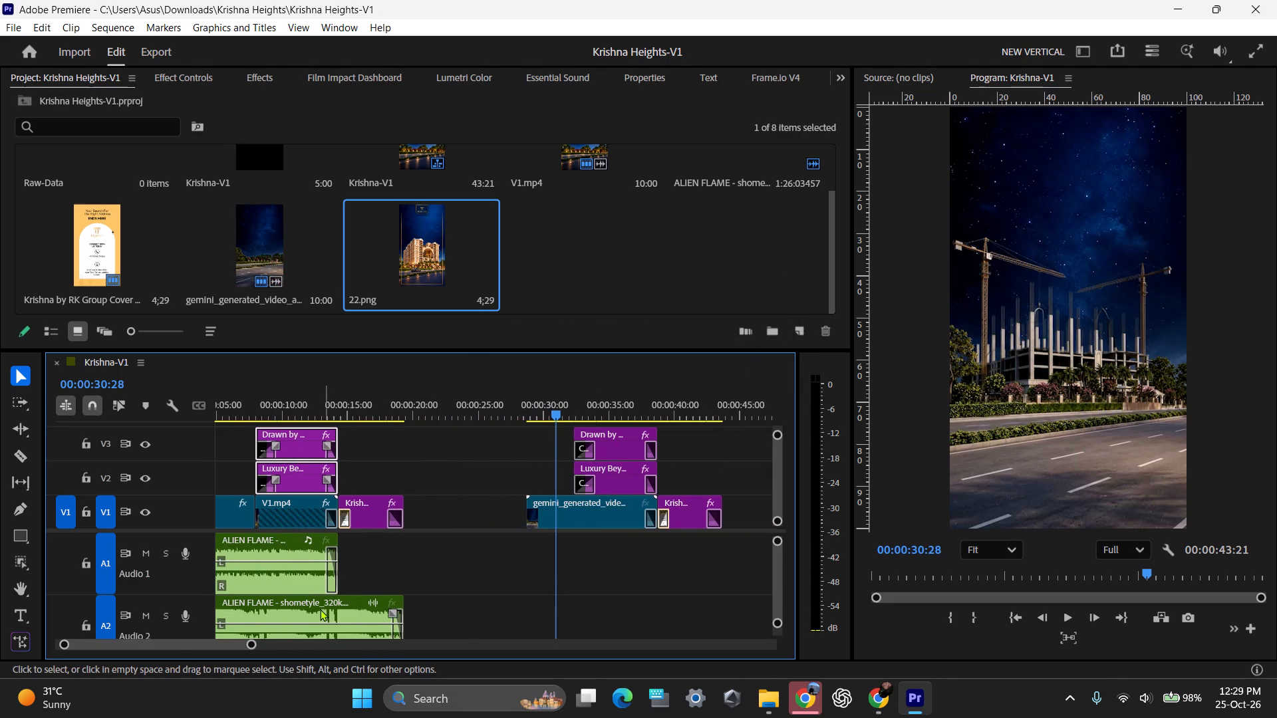
left_click_drag(320, 609, 686, 552)
scroll(656, 544, "down", 3)
Play the opening of the generated section from its first frame to check the music under it.
left_click_drag(474, 404, 460, 406)
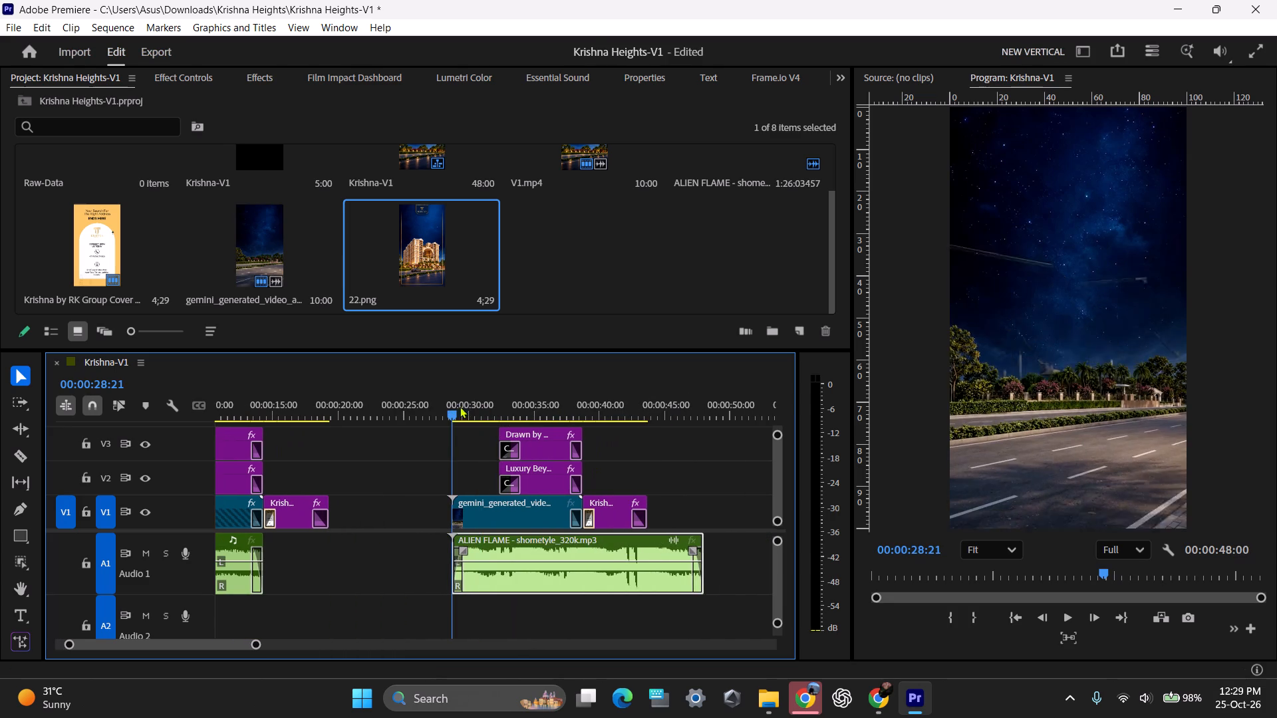
left_click_drag(460, 406, 452, 407)
key("space")
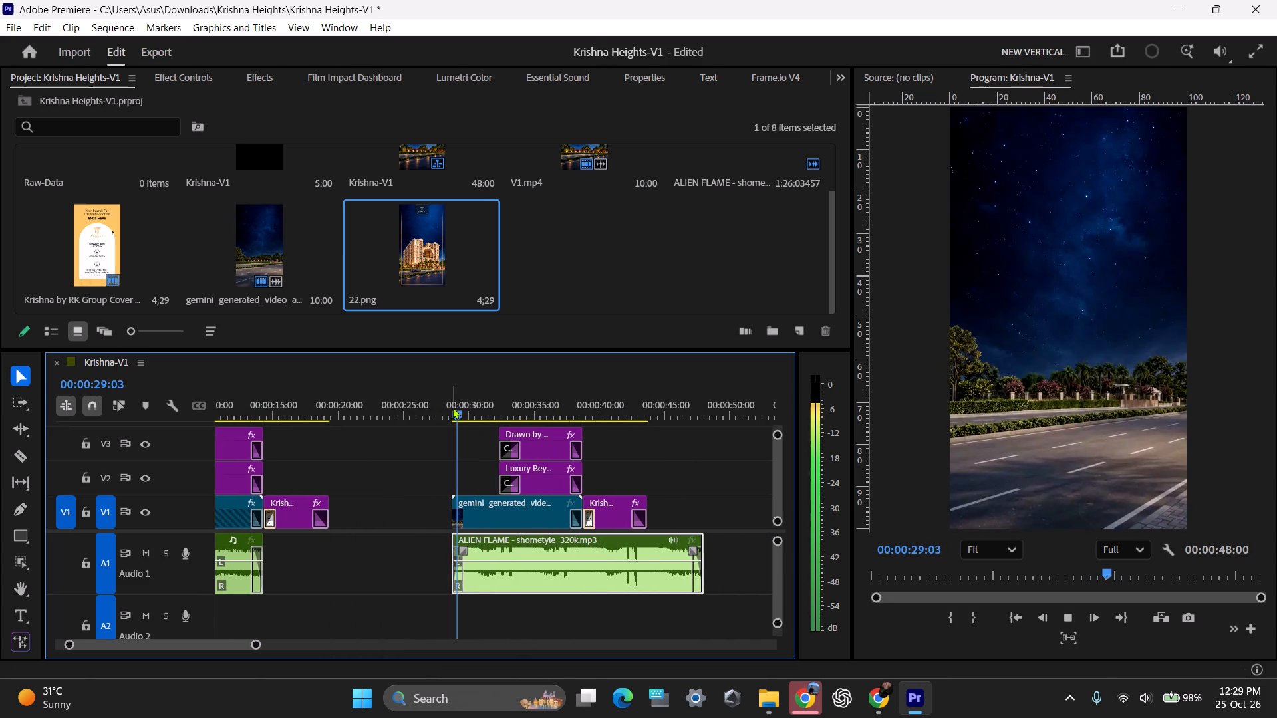
key("space")
scroll(379, 580, "down", 2, "ctrl")
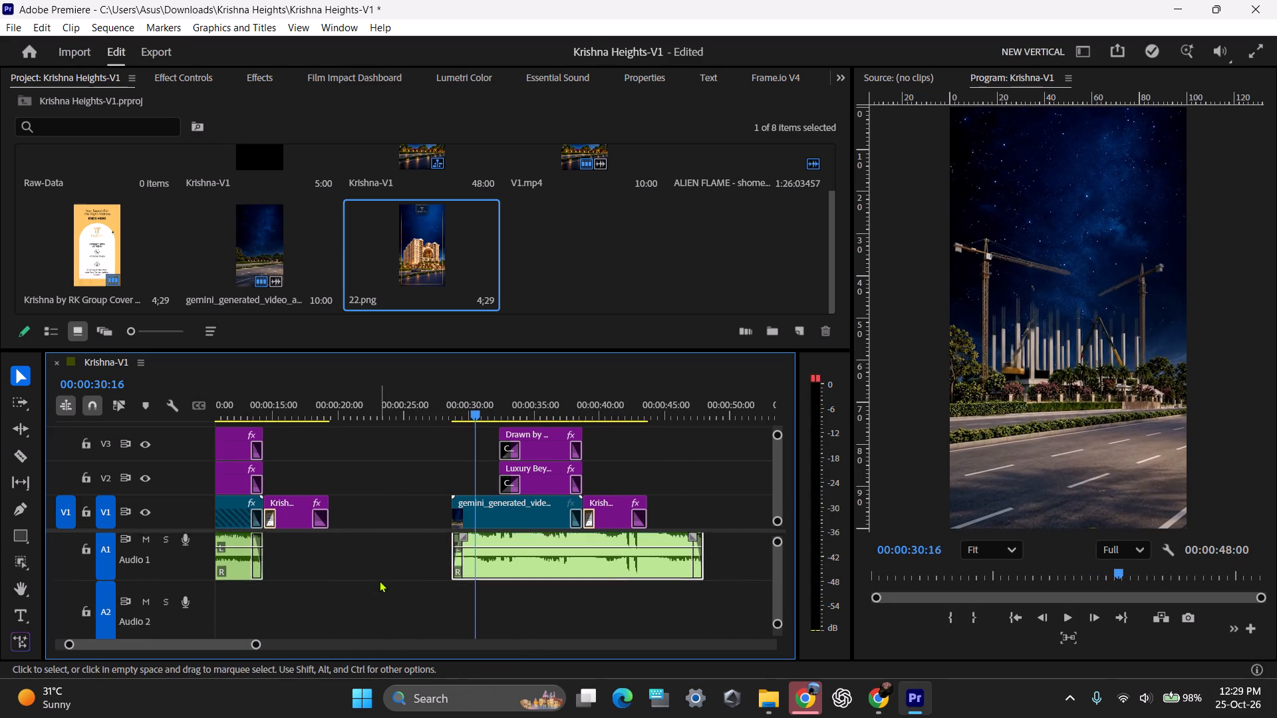
scroll(379, 580, "down", 2, "ctrl")
scroll(379, 579, "up", 4, "ctrl")
key("space")
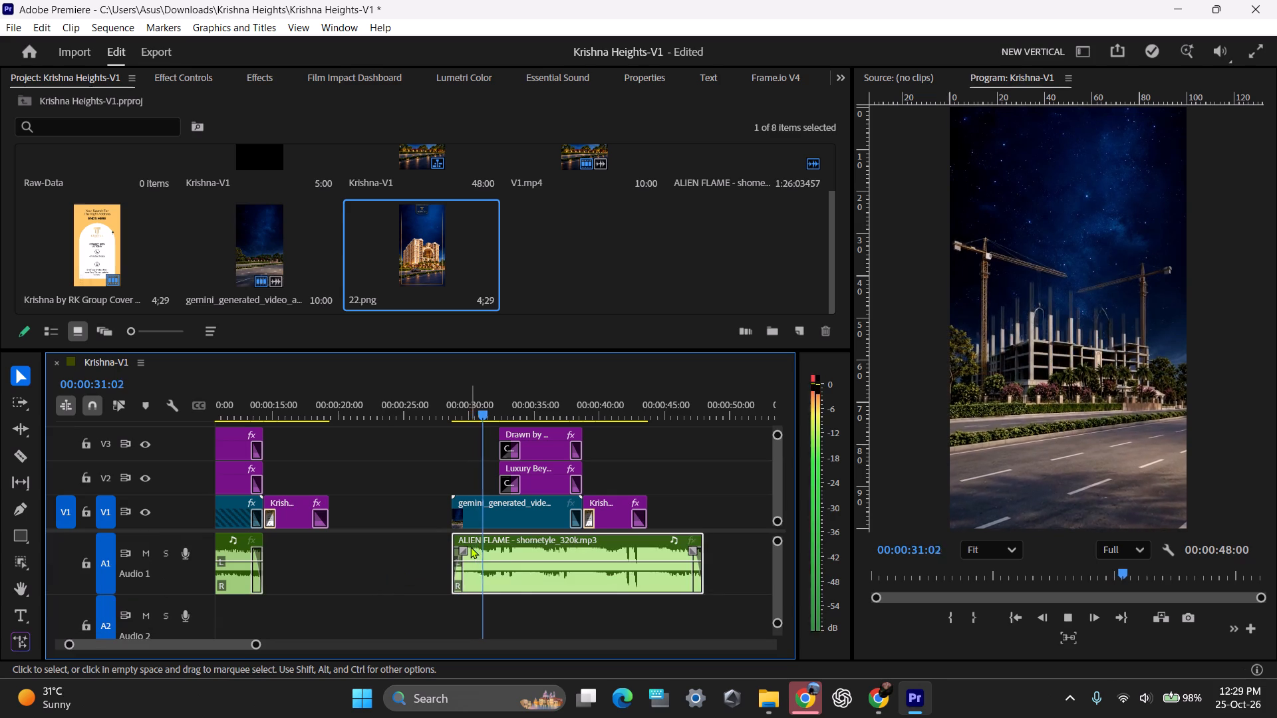
key("space")
right_click(510, 564)
left_click(356, 549)
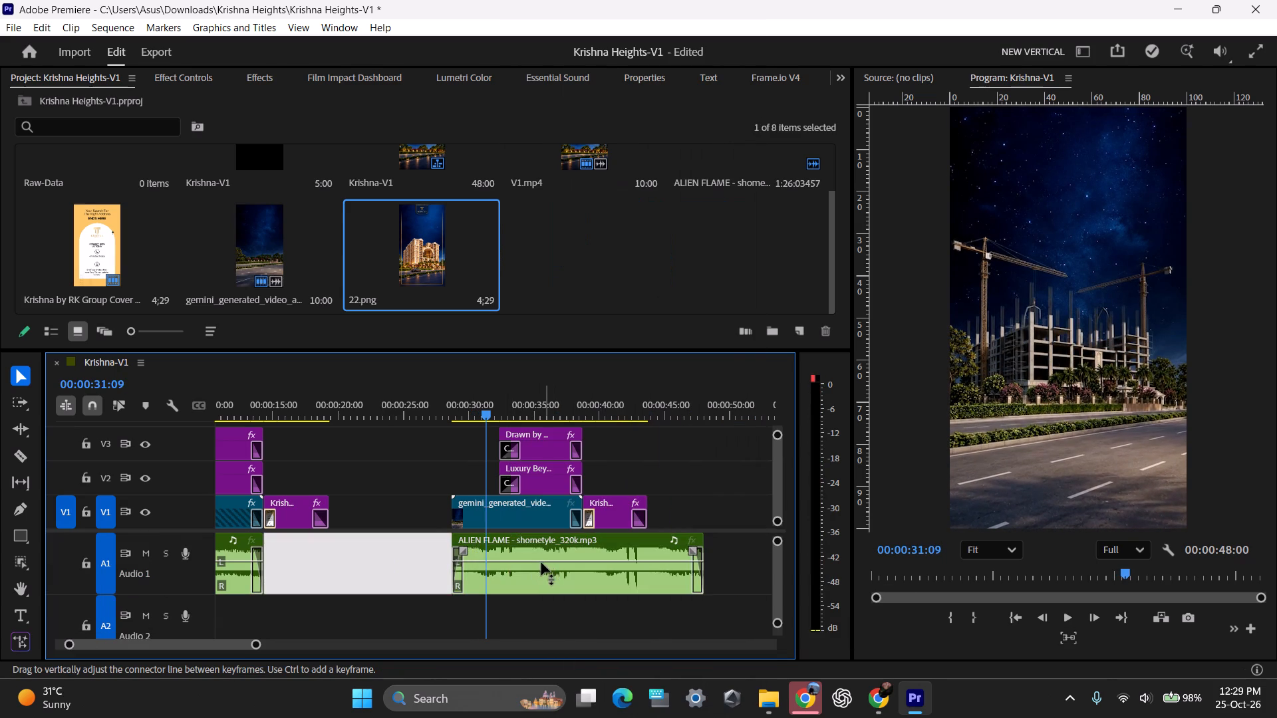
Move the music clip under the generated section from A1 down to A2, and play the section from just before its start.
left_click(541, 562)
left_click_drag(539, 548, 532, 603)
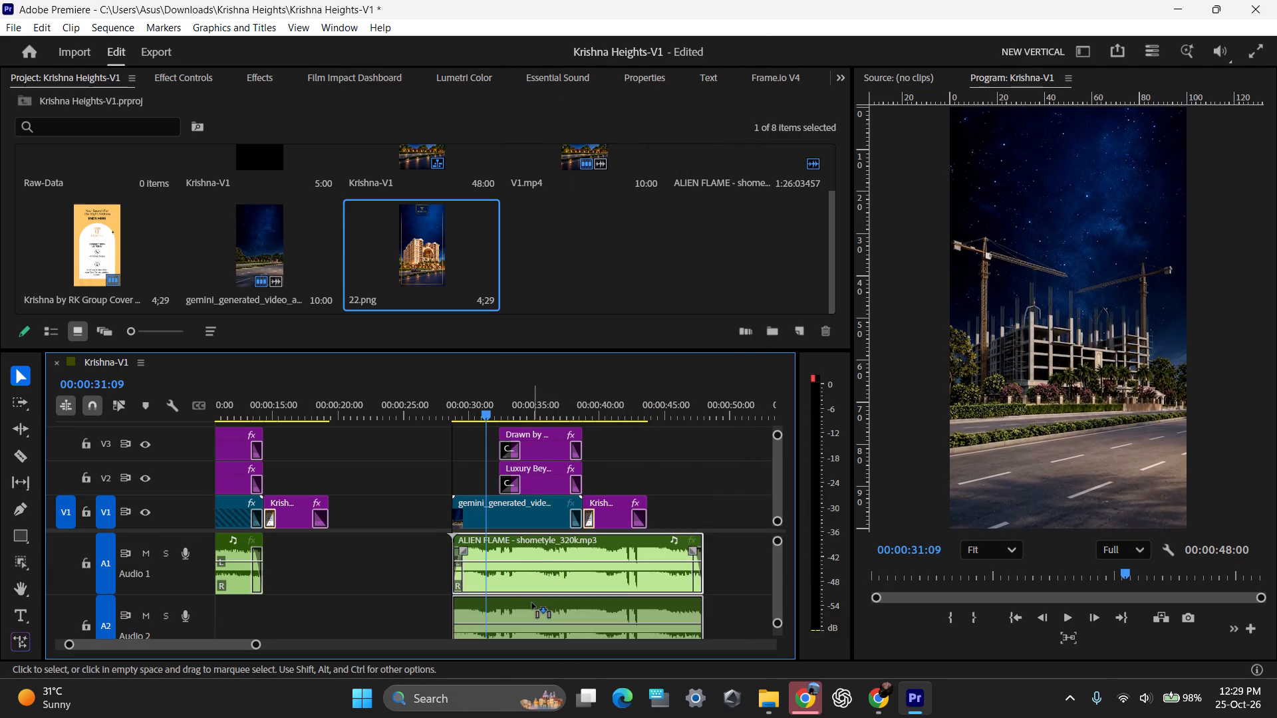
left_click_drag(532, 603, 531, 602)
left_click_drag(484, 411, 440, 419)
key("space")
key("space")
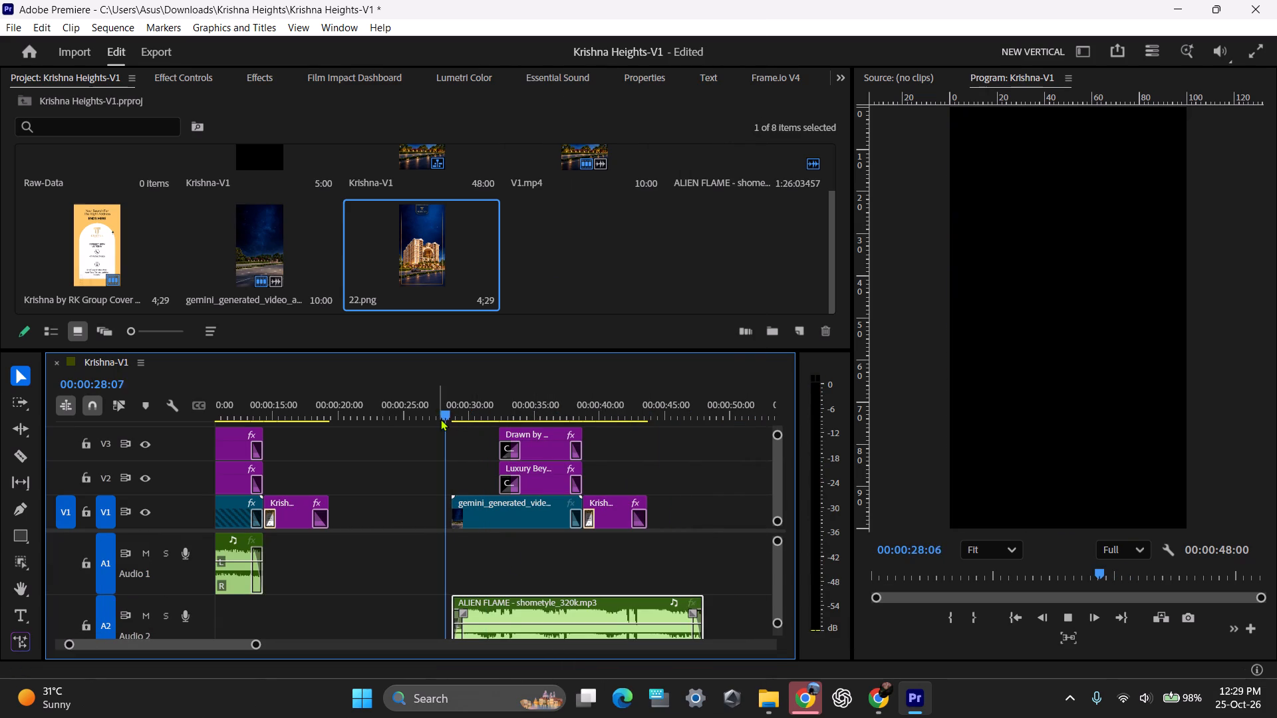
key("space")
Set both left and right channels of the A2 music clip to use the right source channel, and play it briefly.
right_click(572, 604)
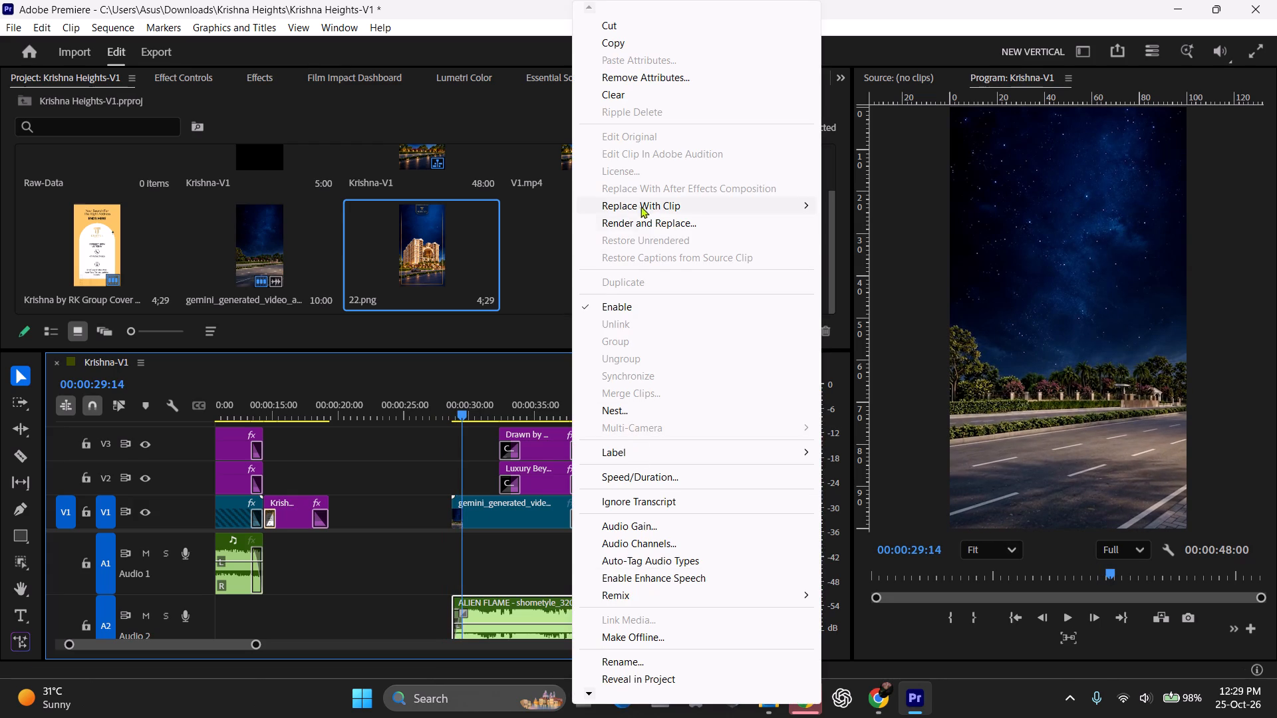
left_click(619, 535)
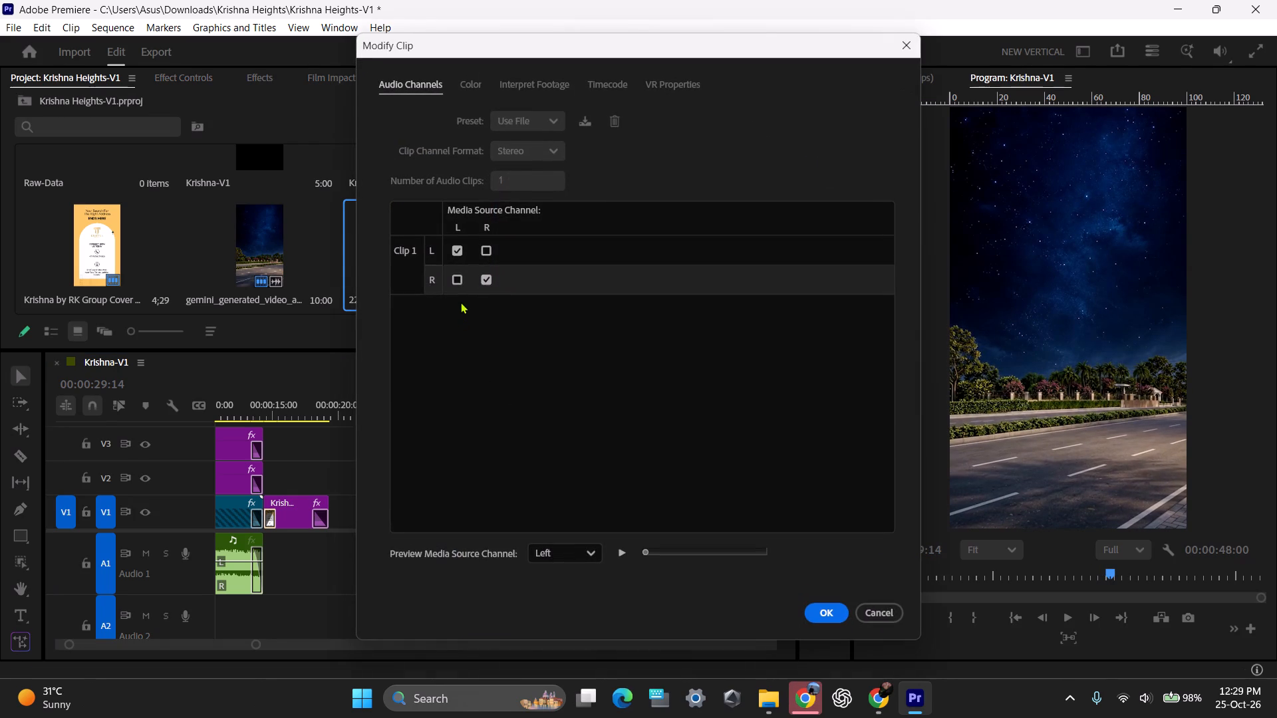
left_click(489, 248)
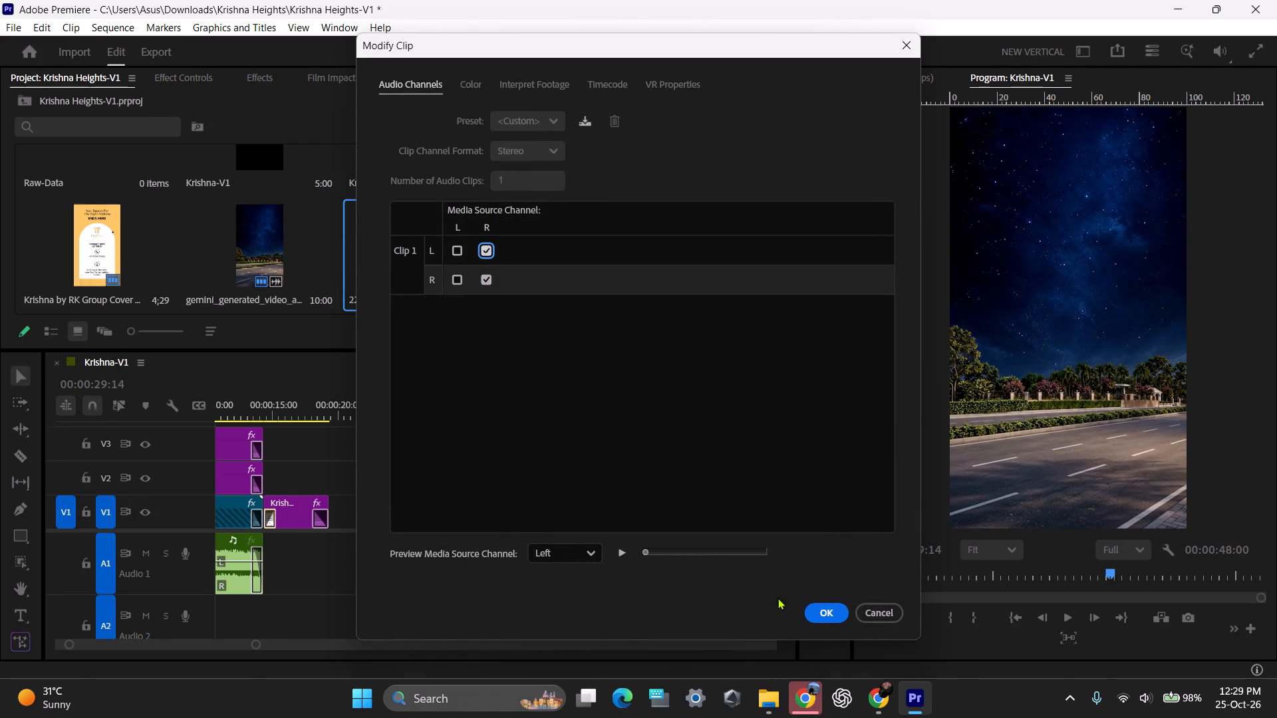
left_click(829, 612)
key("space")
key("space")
Set both left and right channels of the A2 music clip to use the left source channel, and play the section back.
right_click(544, 609)
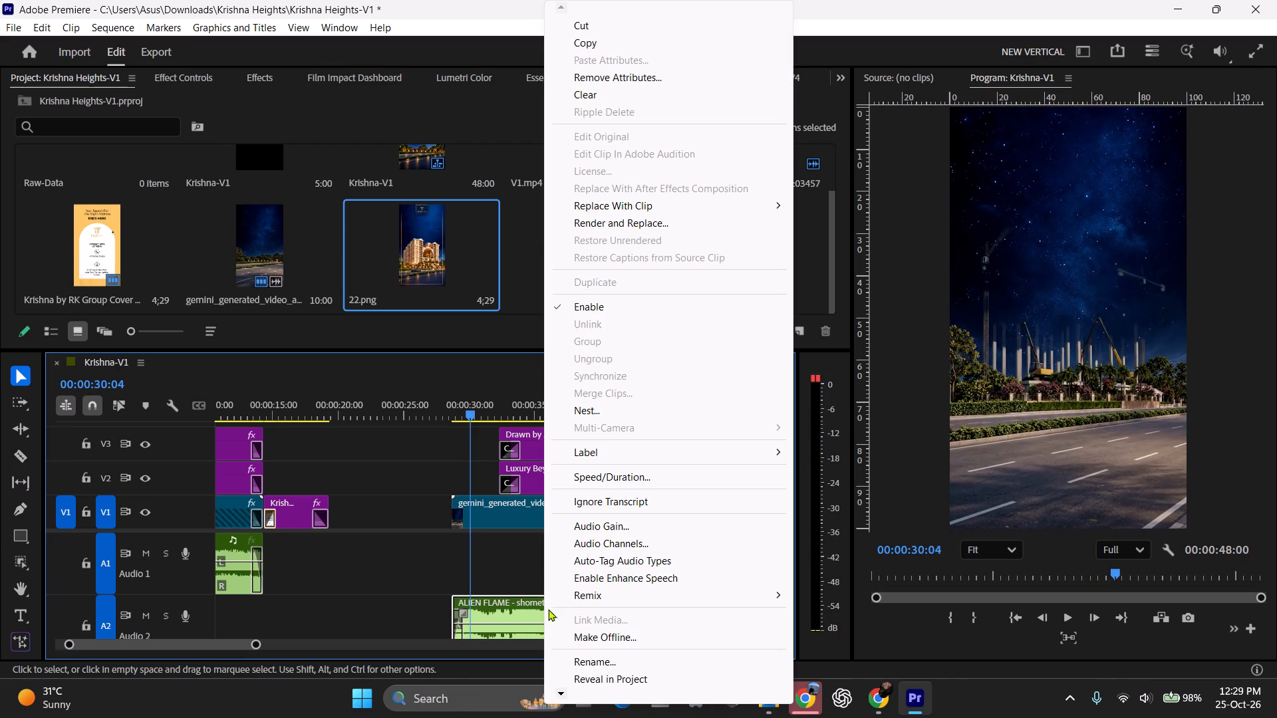
left_click(603, 548)
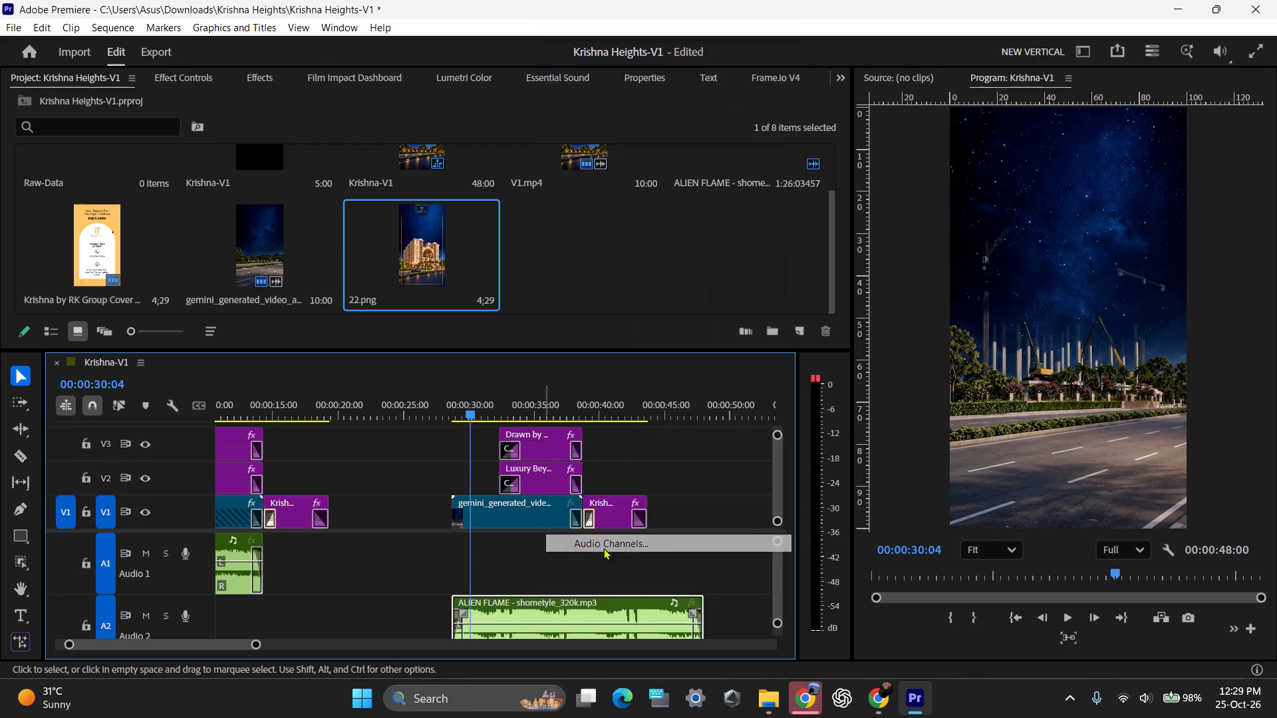
left_click(455, 250)
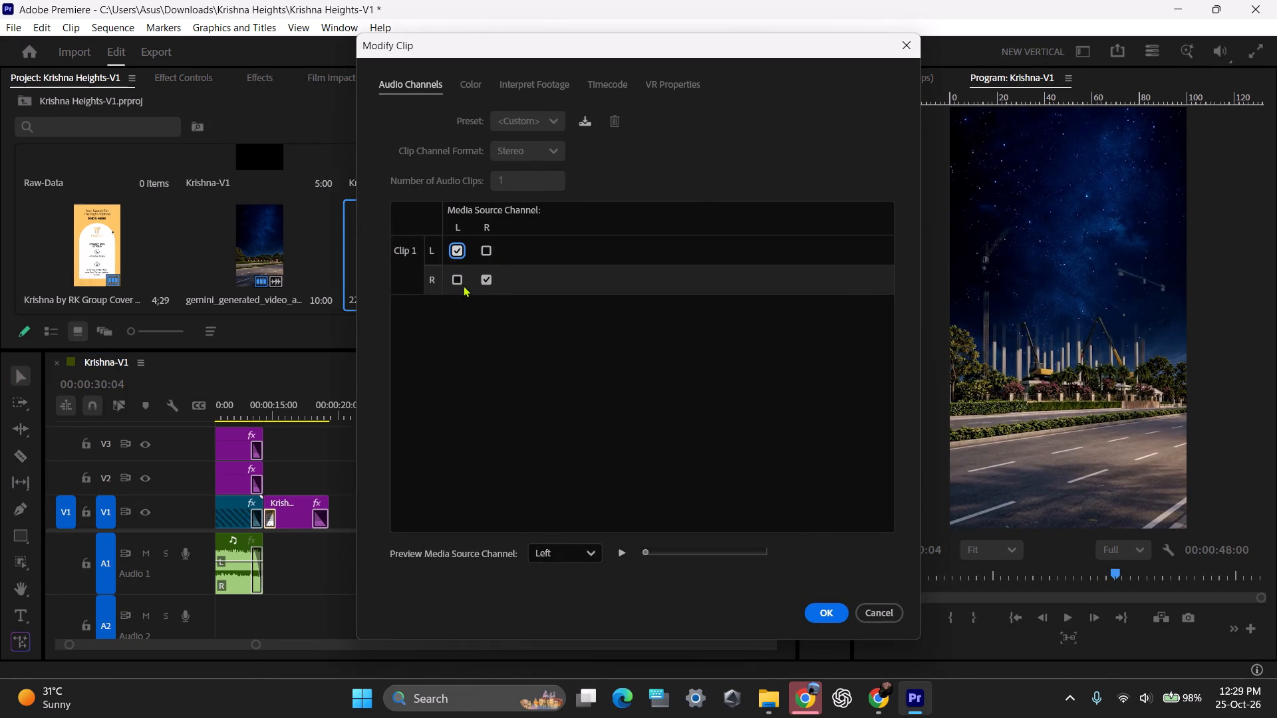
left_click(456, 281)
left_click(817, 620)
key("space")
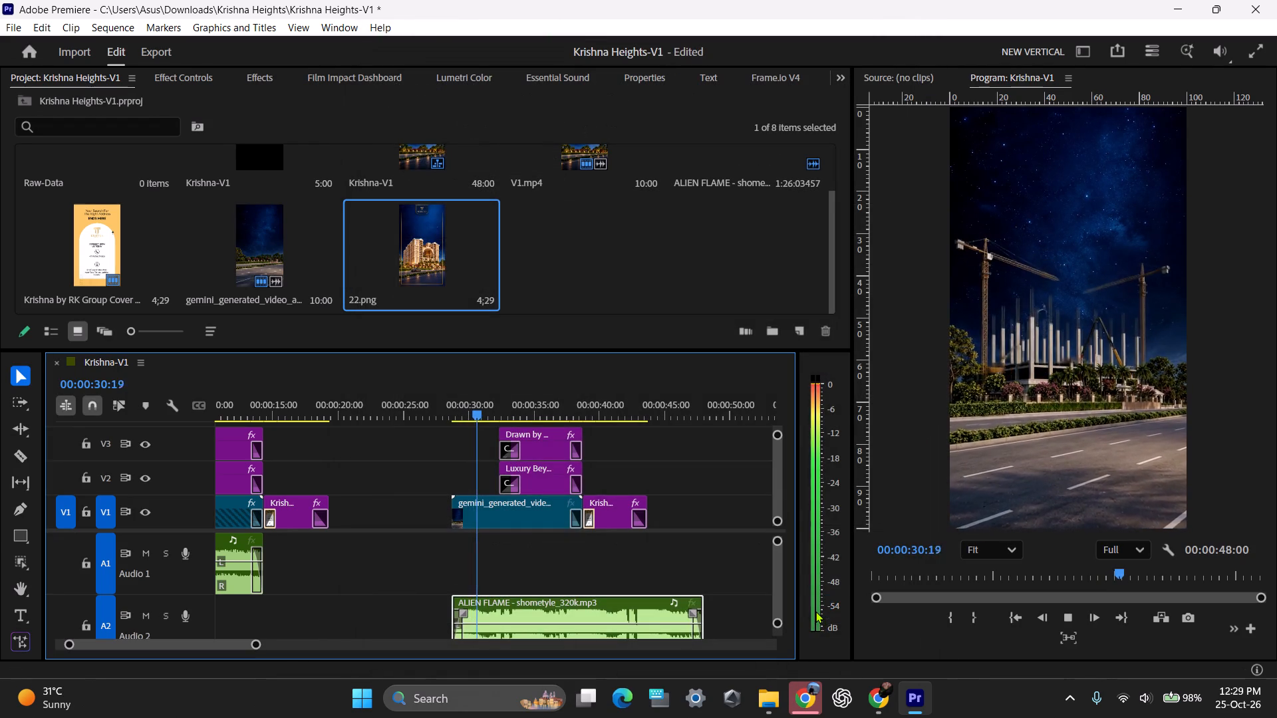
key("space")
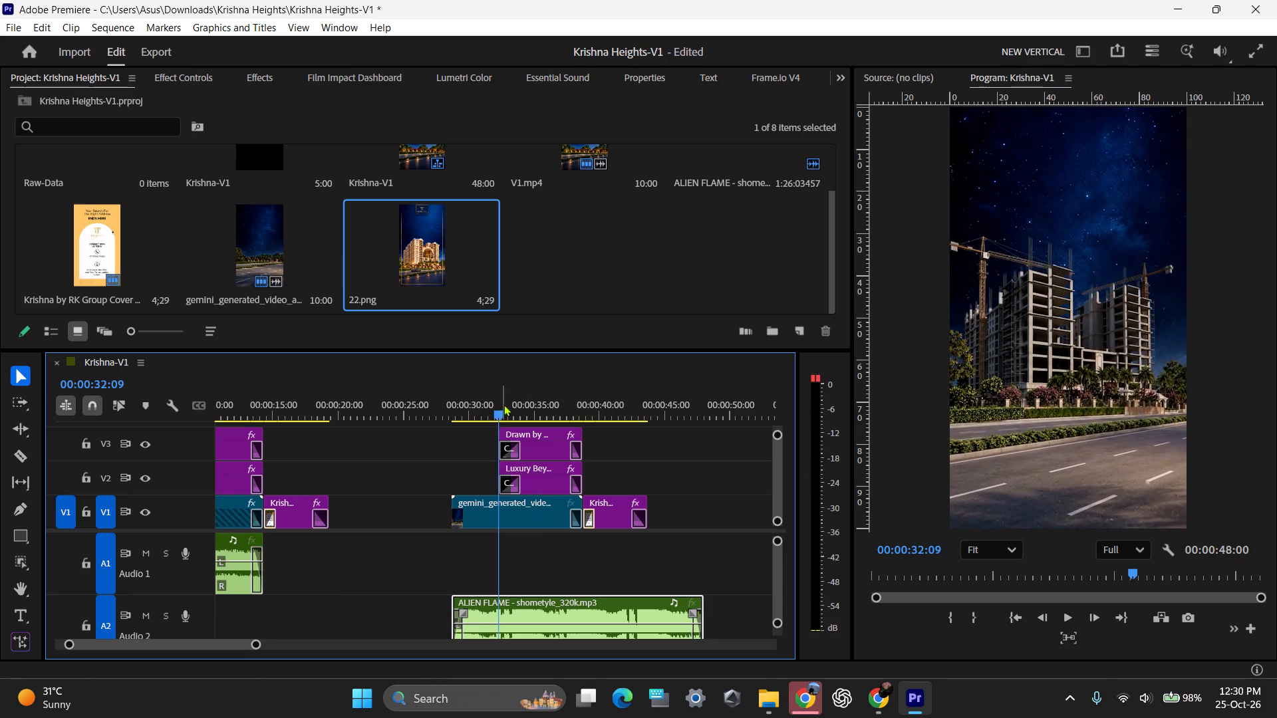
left_click_drag(493, 403, 432, 404)
key("space")
scroll(377, 593, "down", 2, "ctrl")
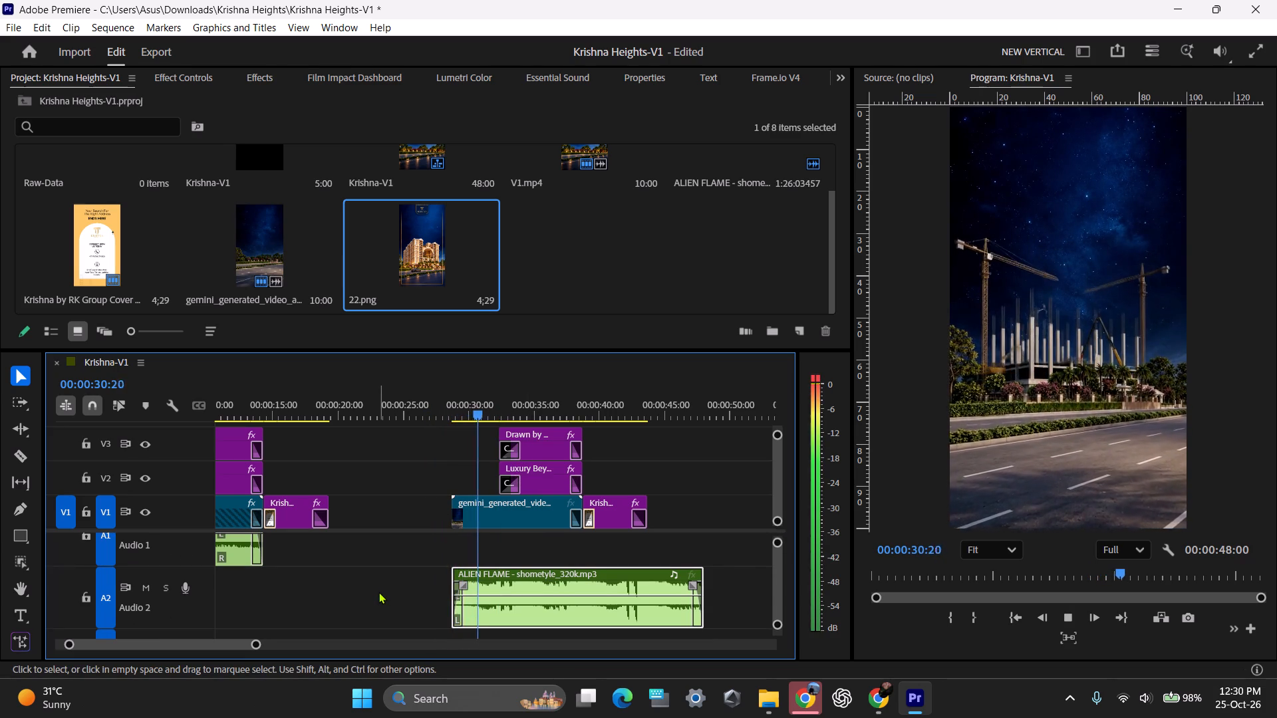
key("space")
Switch to File Explorer and preview gemini_generated_video_8cf96839 from the Downloads folder, closing the player after watching.
left_click(756, 687)
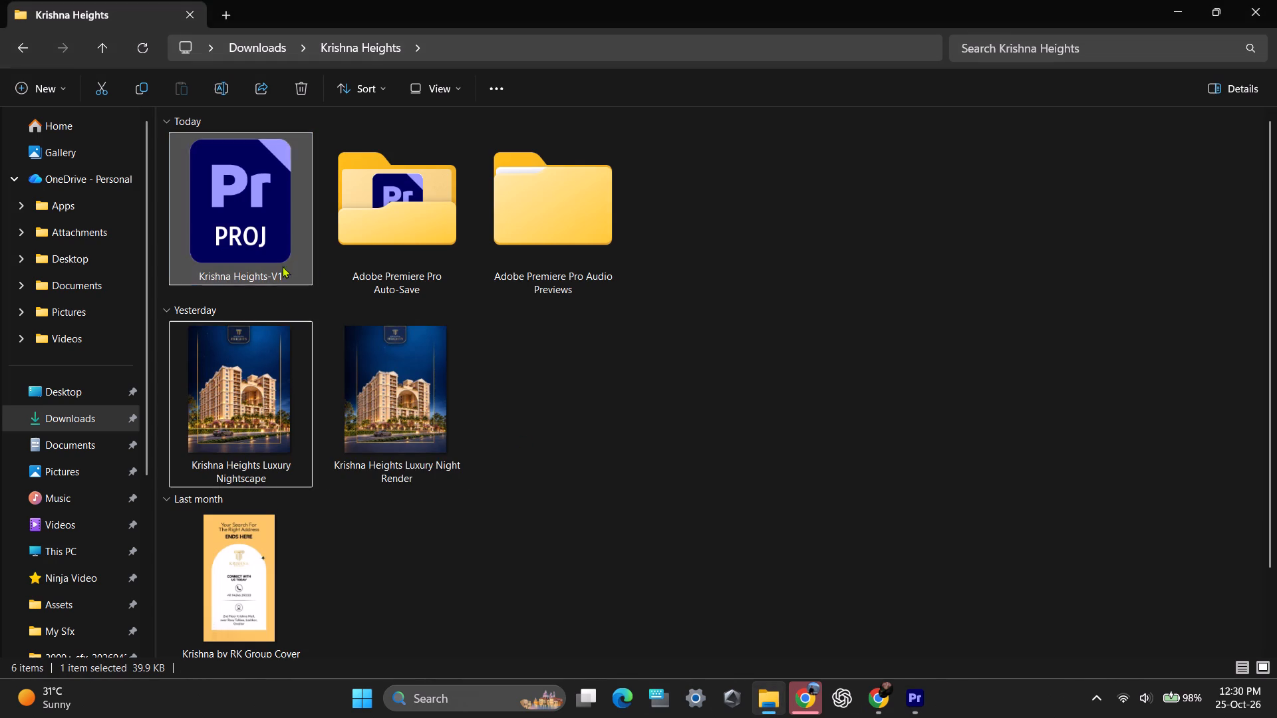
left_click(130, 412)
scroll(261, 351, "up", 3)
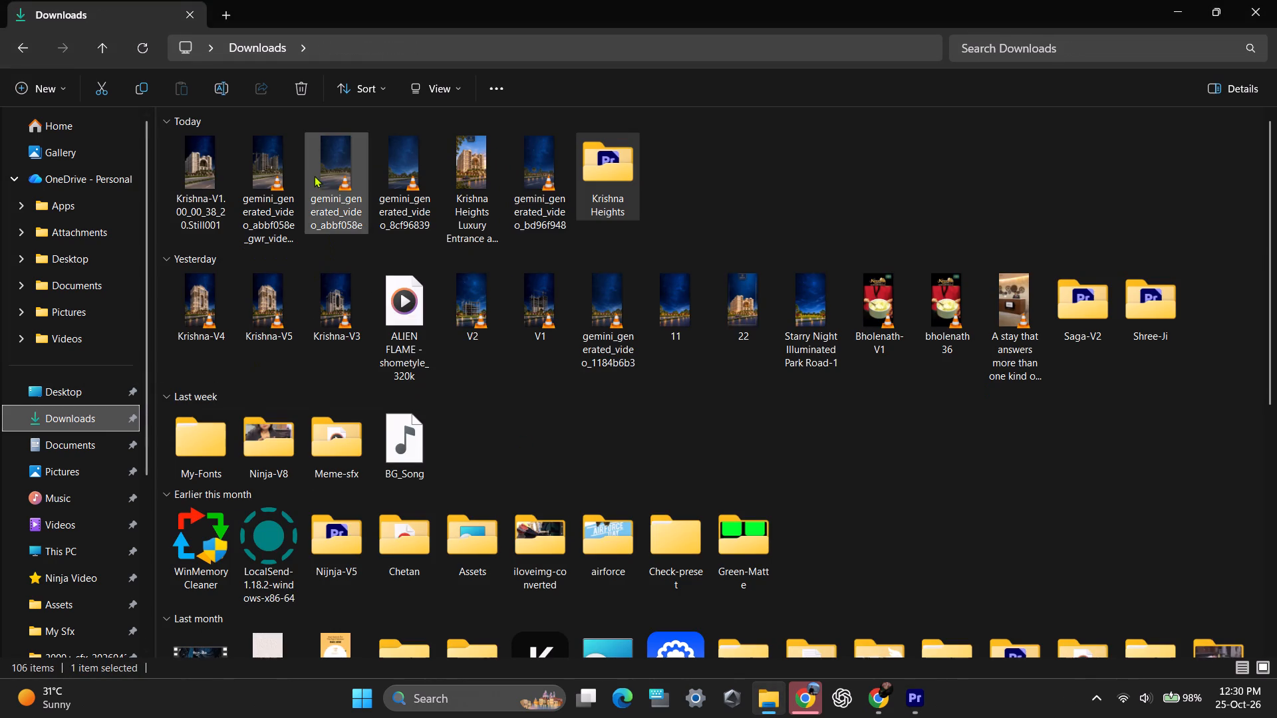
double_click(389, 175)
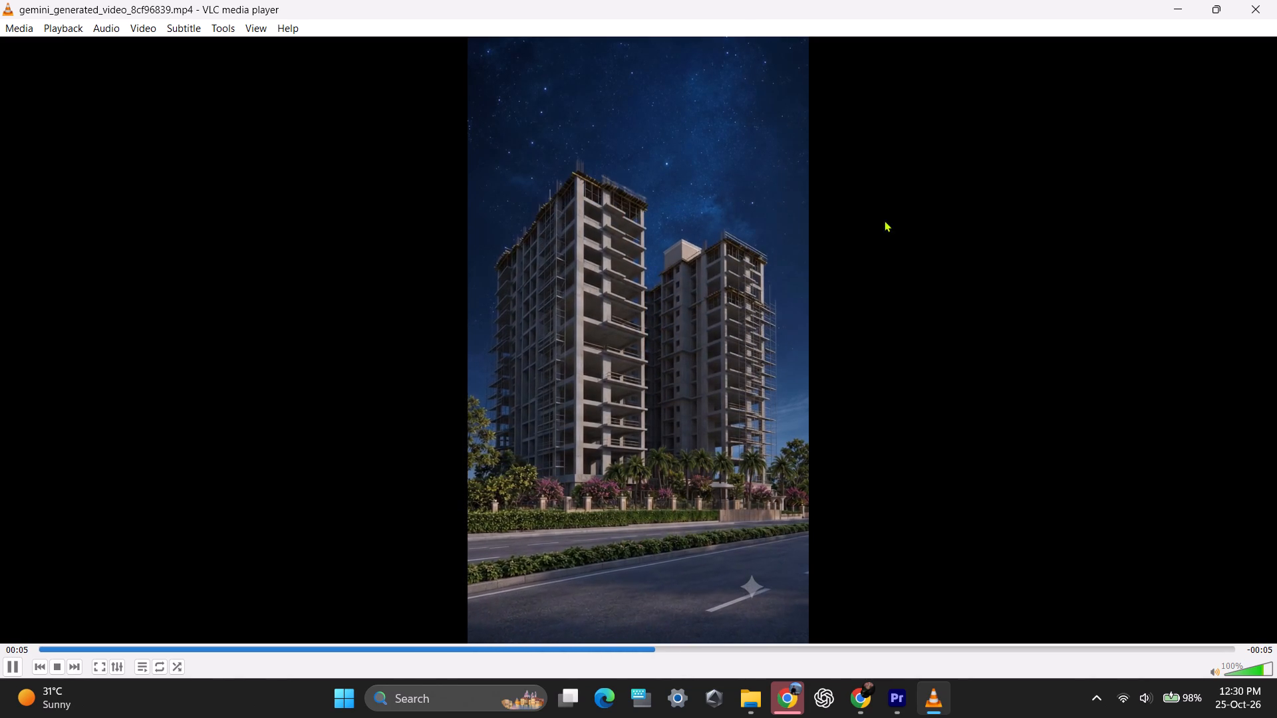
key("space")
left_click(1268, 0)
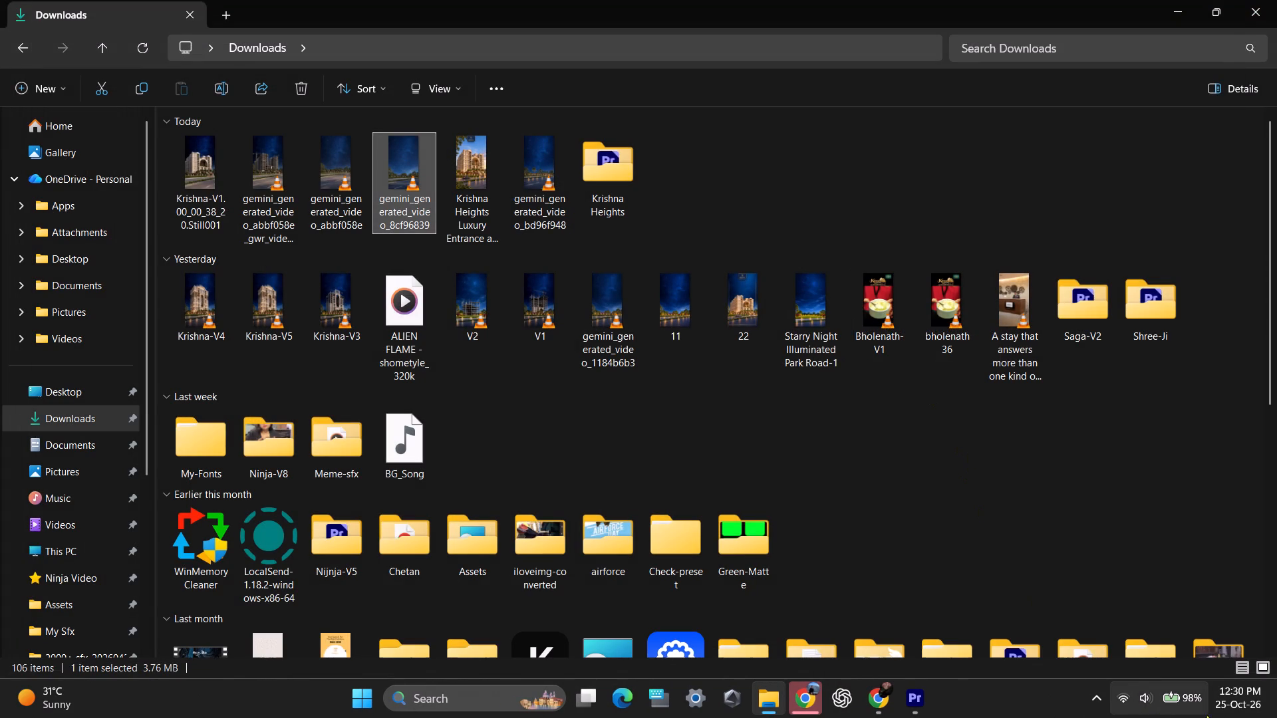
Turn the computer's Bluetooth off and on again, and reconnect the OPPO Enco Buds2 earbuds.
left_click(1174, 715)
left_click(1095, 394)
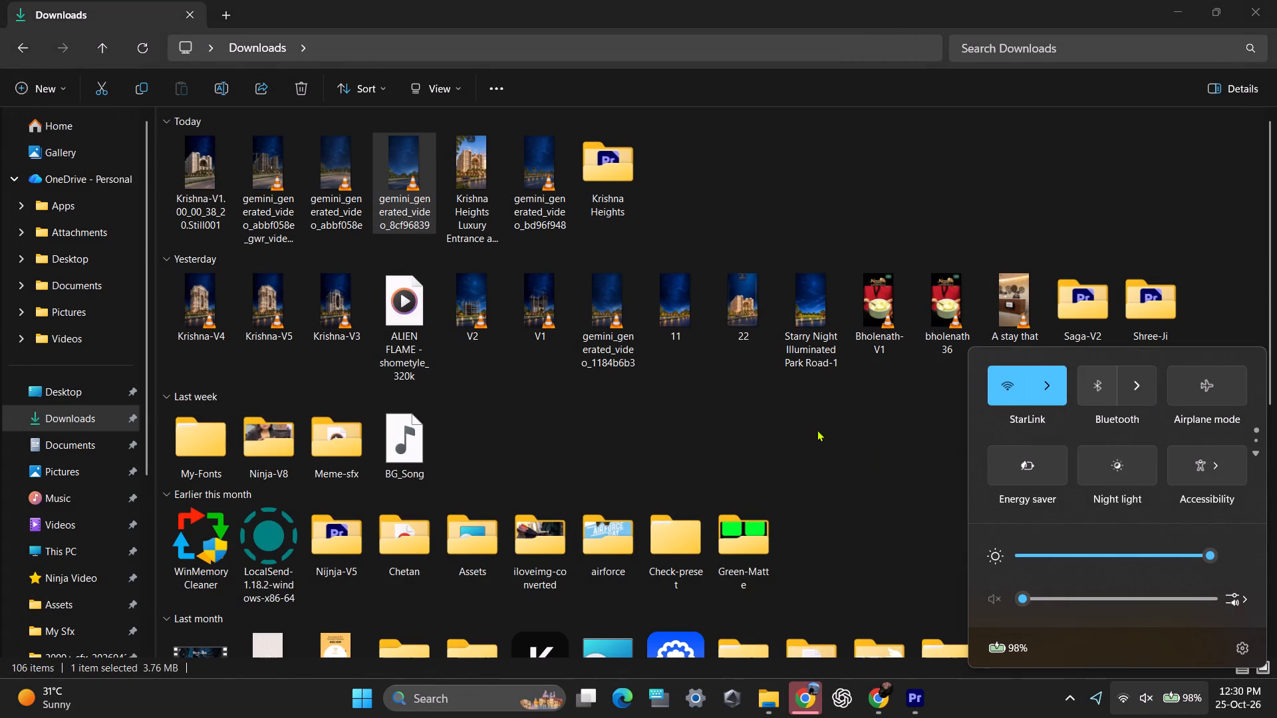
left_click(881, 477)
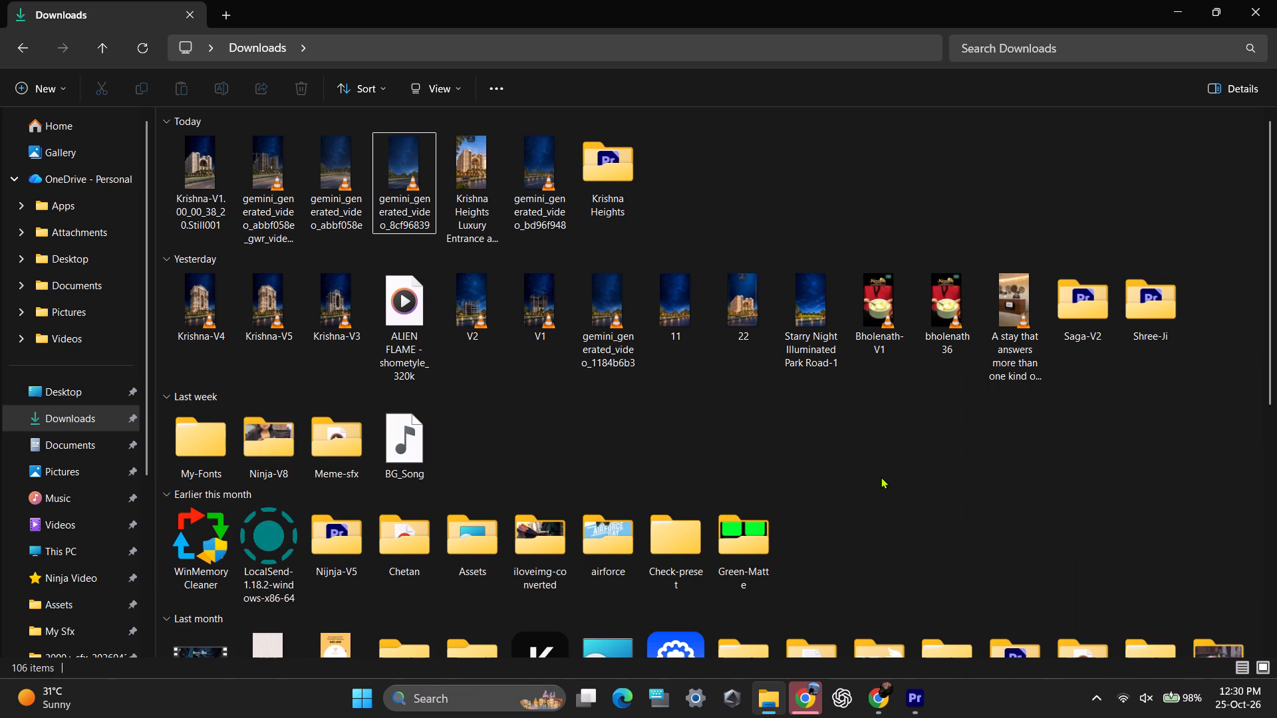
left_click(1175, 703)
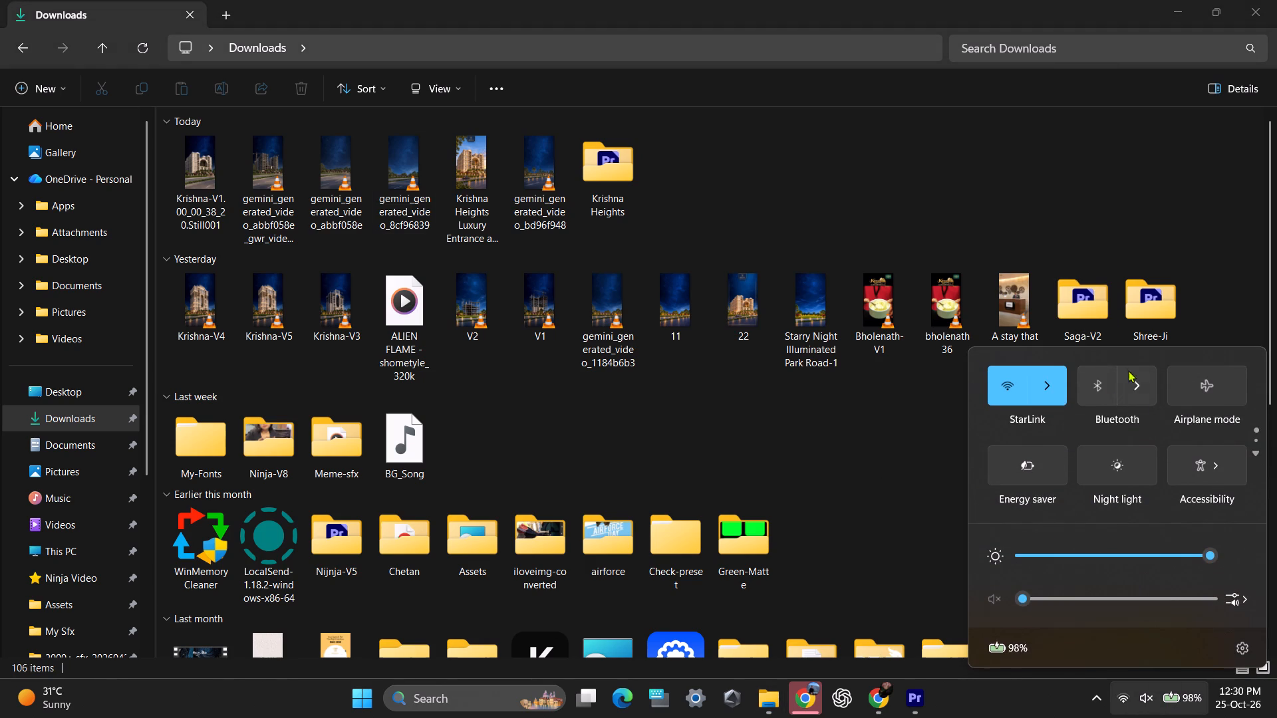
left_click(1109, 378)
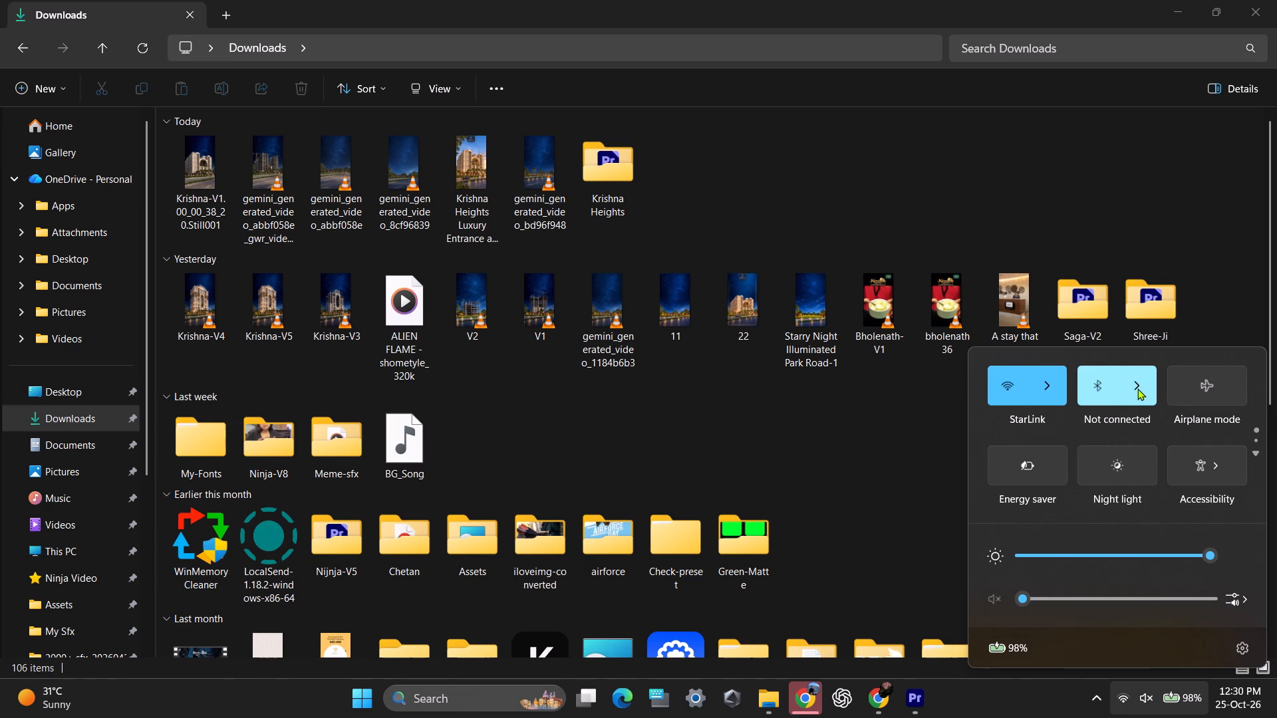
left_click(1137, 388)
left_click(1060, 440)
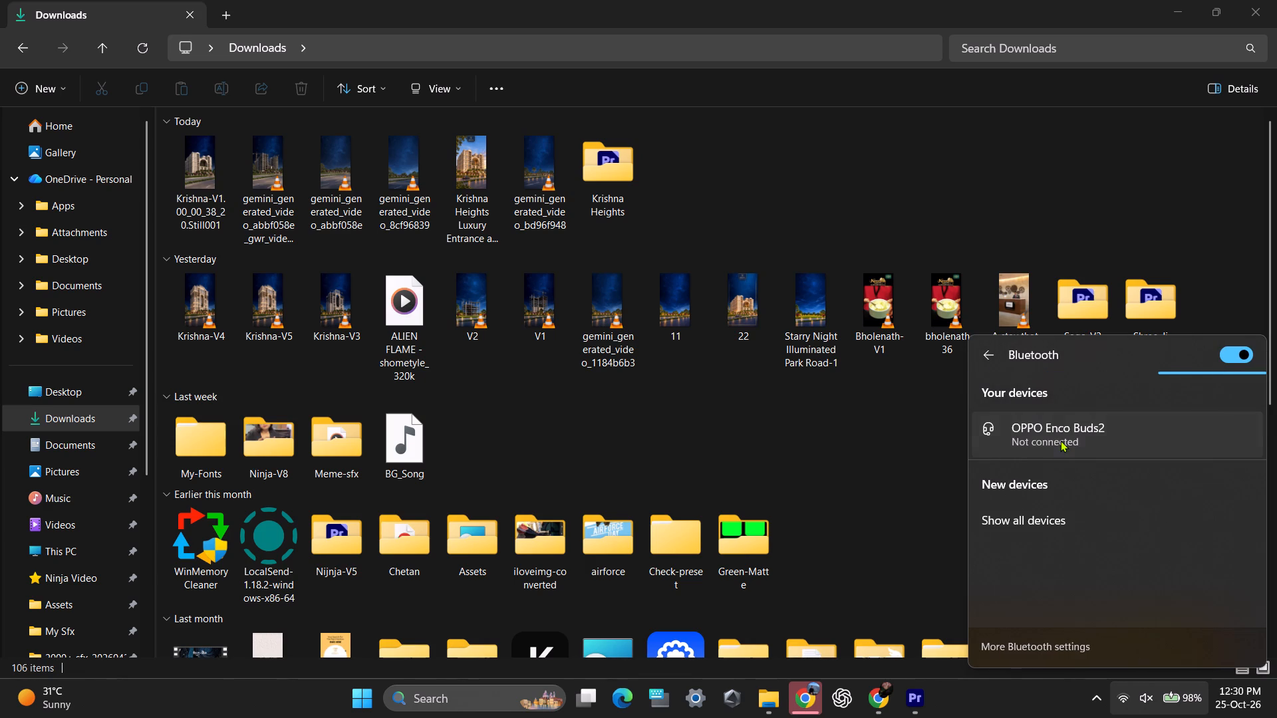
left_click(843, 154)
Preview gemini_generated_video_8cf96839 again from its beginning, and close the player.
double_click(384, 169)
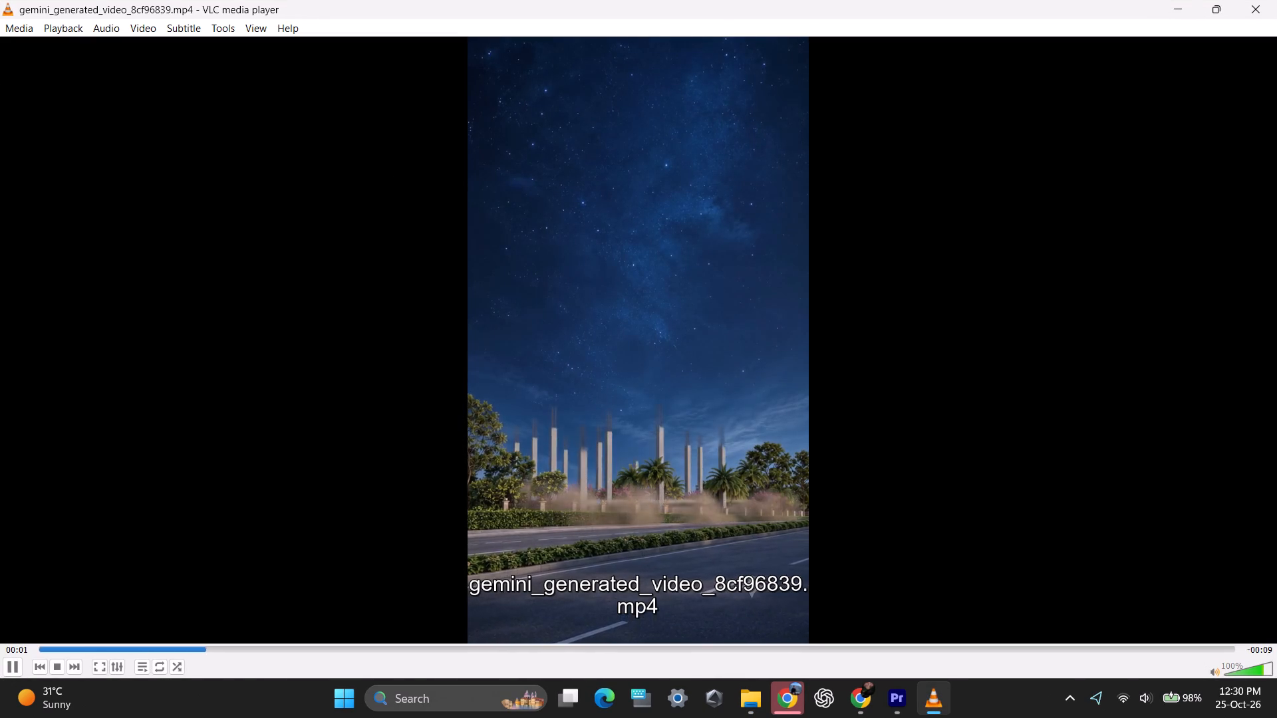
key("Left")
left_click(1276, 0)
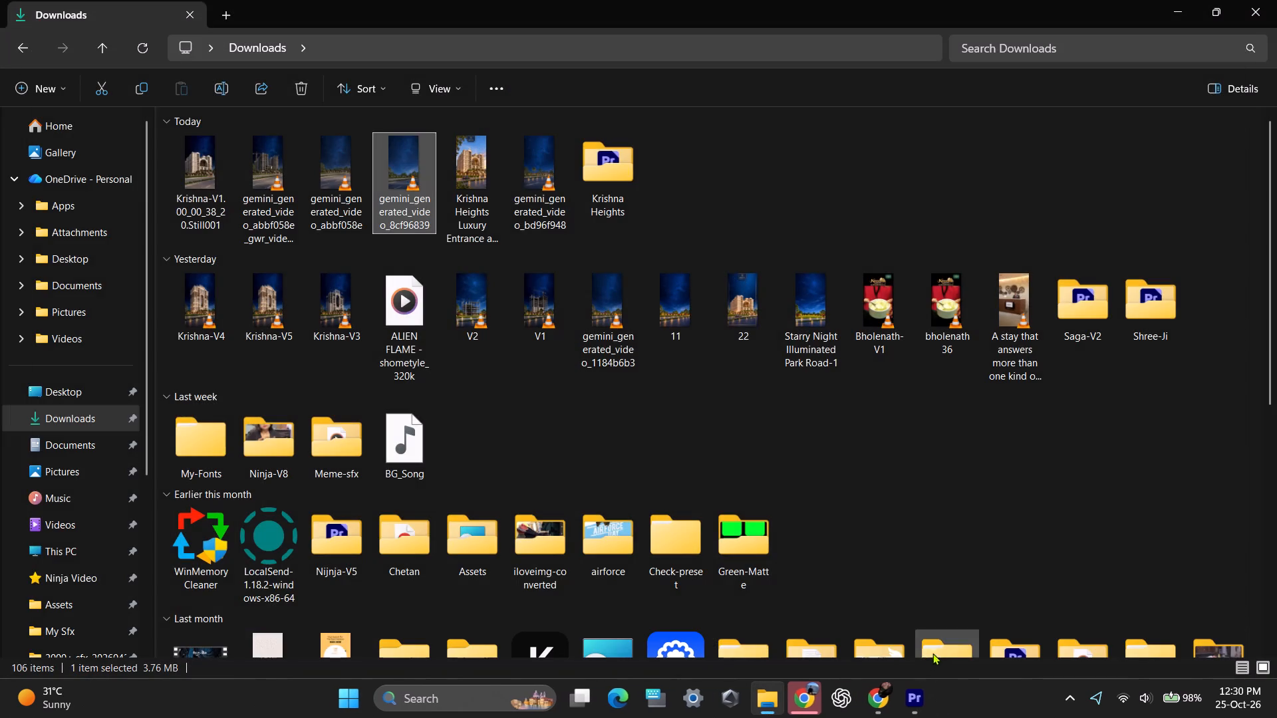
Switch to Premiere Pro and play the second section of the Krishna-V1 sequence from about 29 seconds.
left_click(911, 686)
left_click_drag(479, 414, 458, 416, "shift")
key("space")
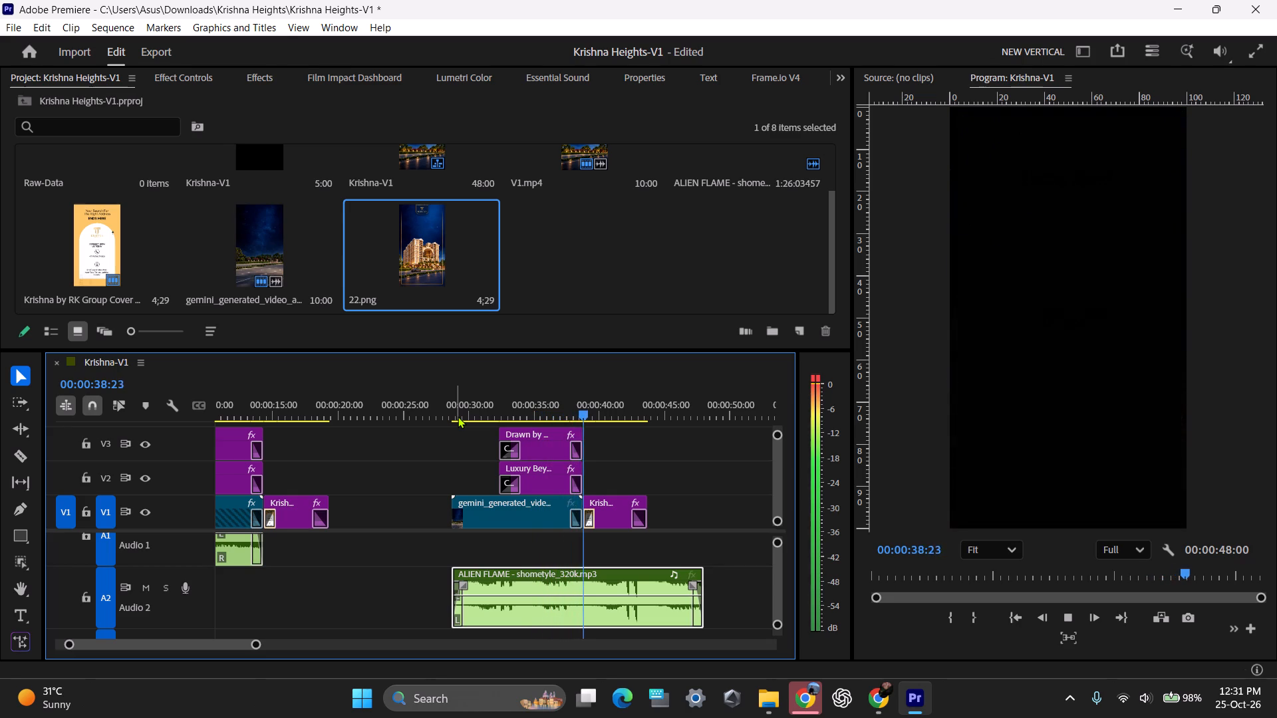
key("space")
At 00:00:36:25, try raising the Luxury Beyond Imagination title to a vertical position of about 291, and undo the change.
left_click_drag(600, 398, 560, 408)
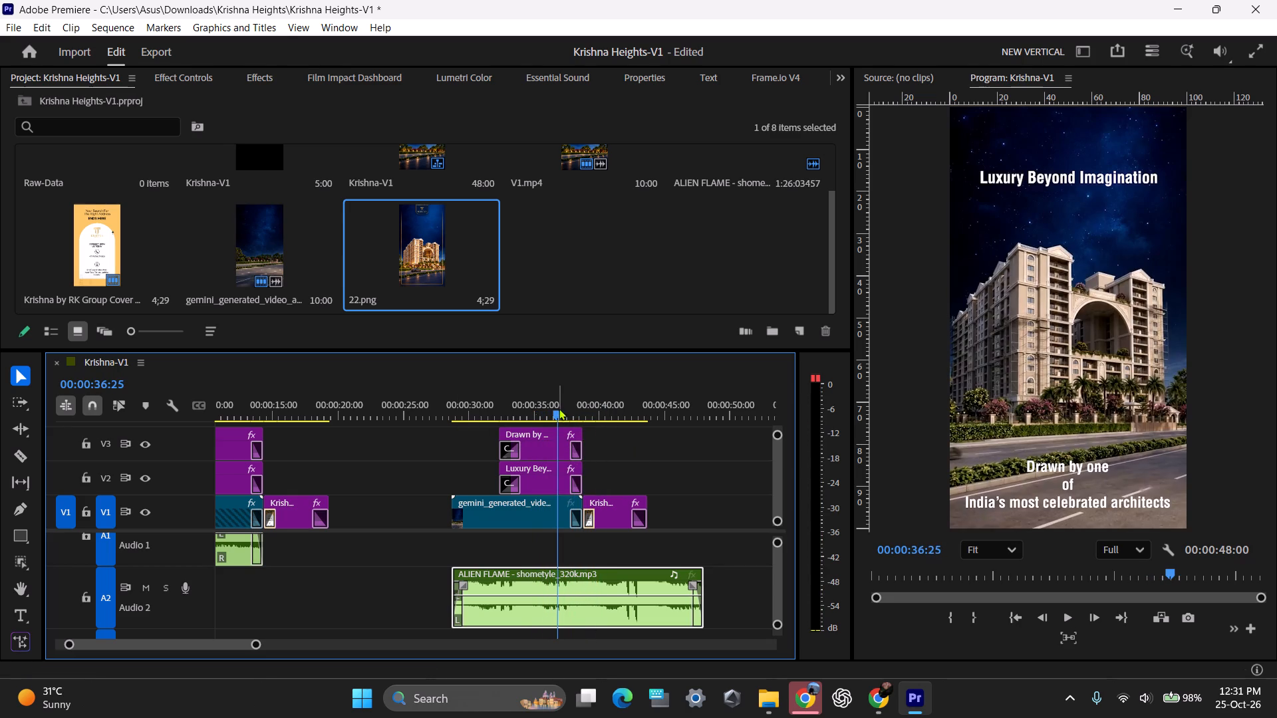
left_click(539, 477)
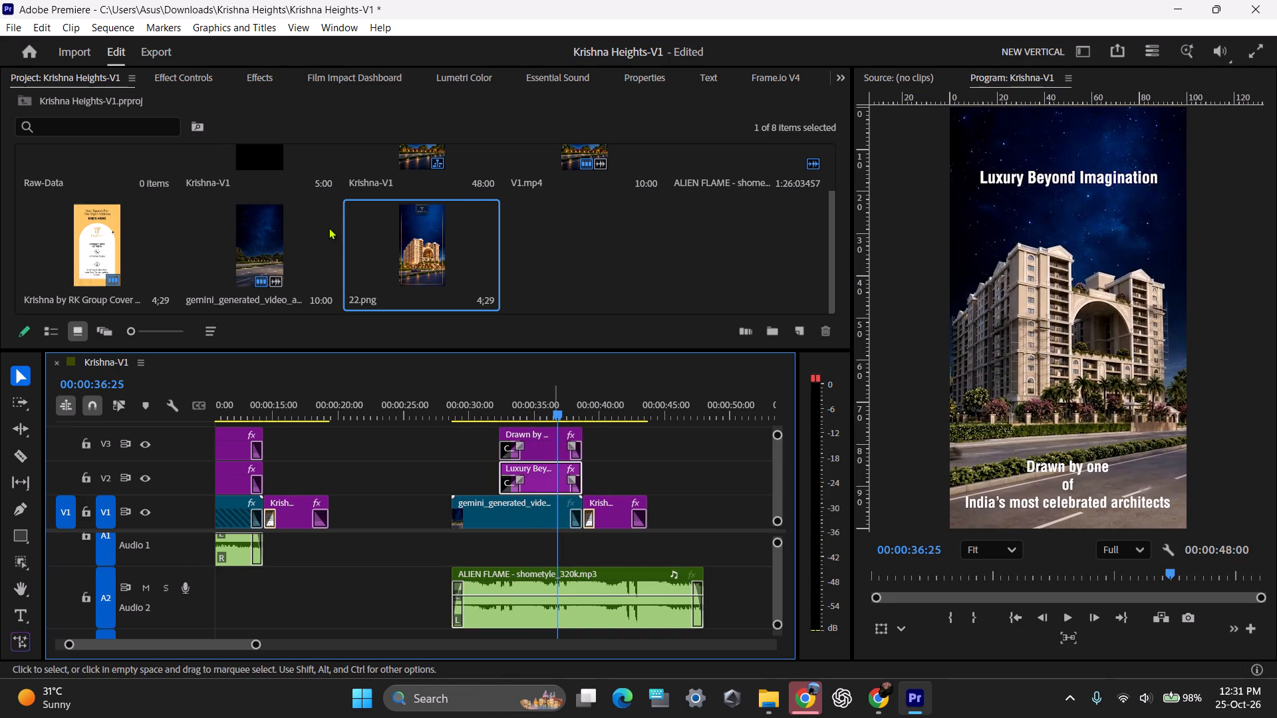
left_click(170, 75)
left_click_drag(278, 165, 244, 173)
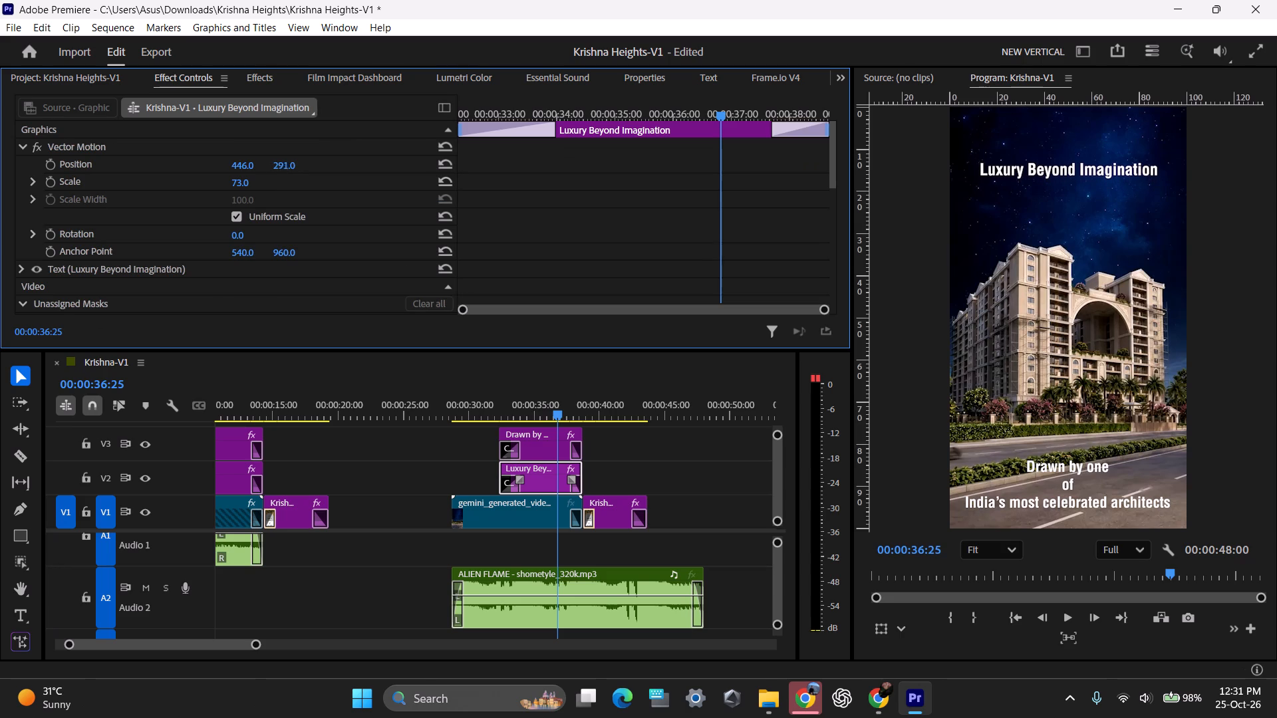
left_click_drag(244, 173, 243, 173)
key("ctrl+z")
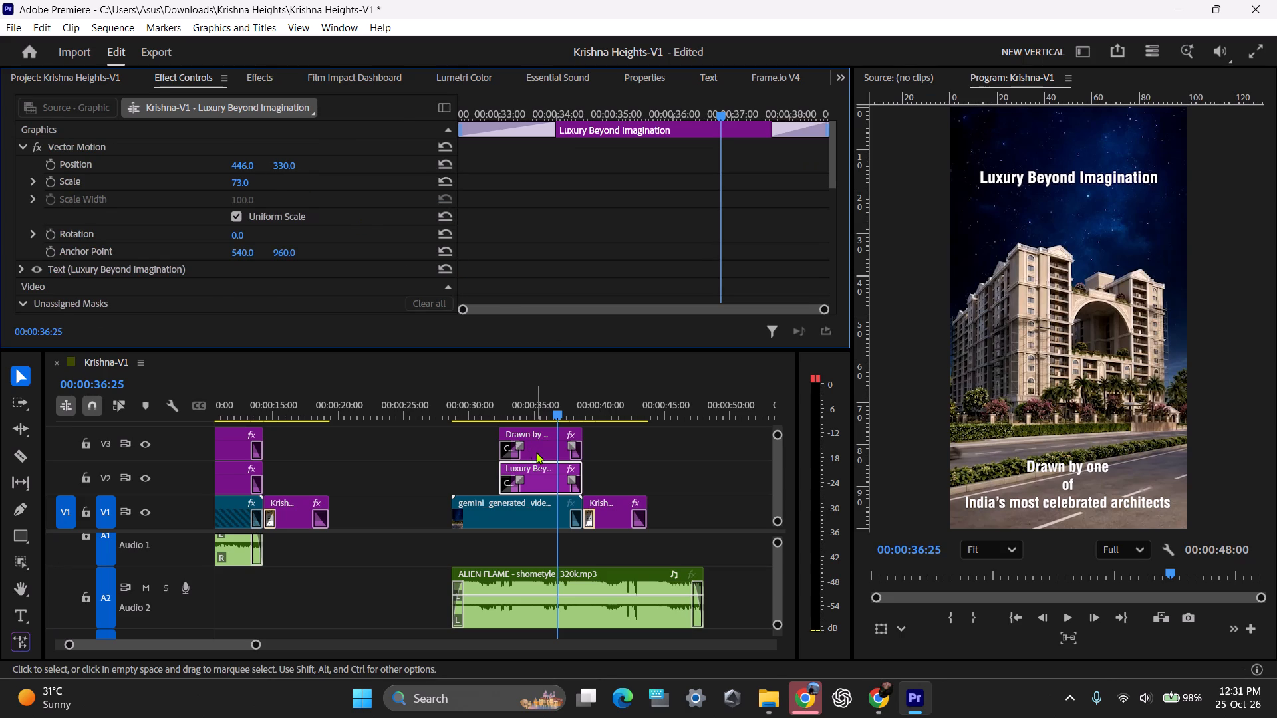
Set the vertical position of the "Drawn by one of India's most celebrated architects" title to 1554, and briefly play the section back.
left_click(536, 452)
left_click_drag(286, 166, 215, 168)
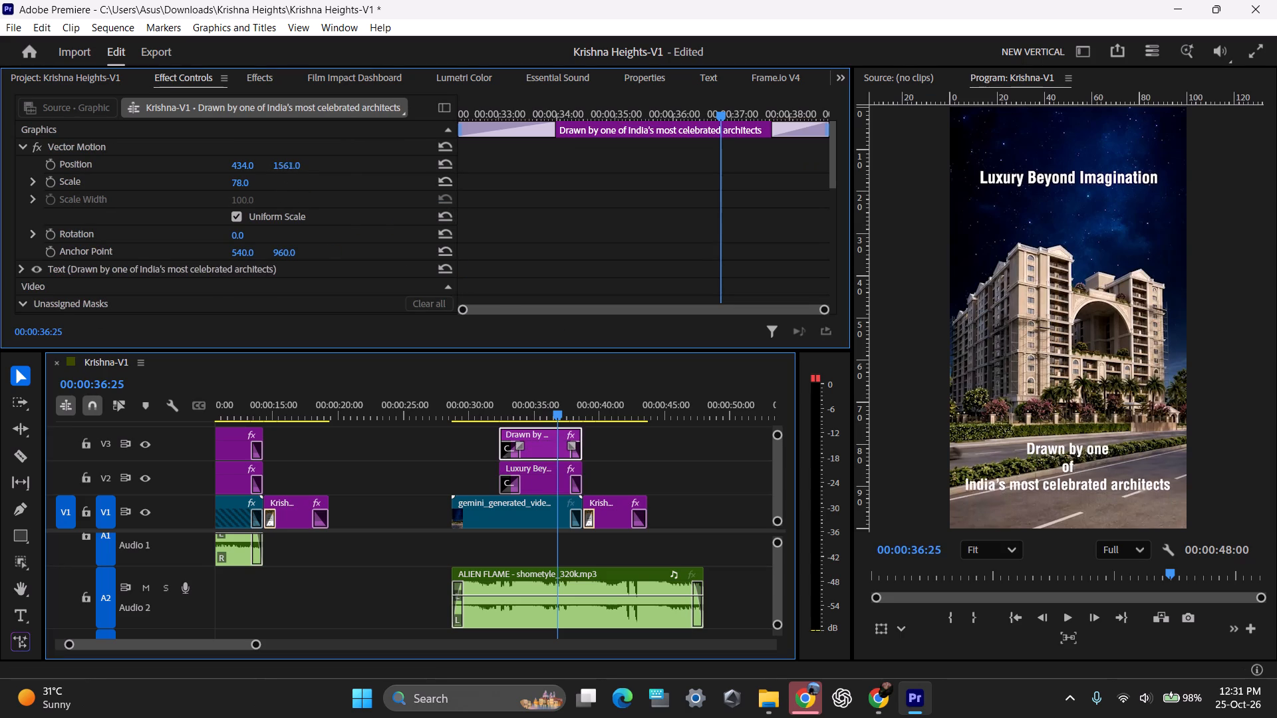
left_click_drag(215, 168, 212, 178)
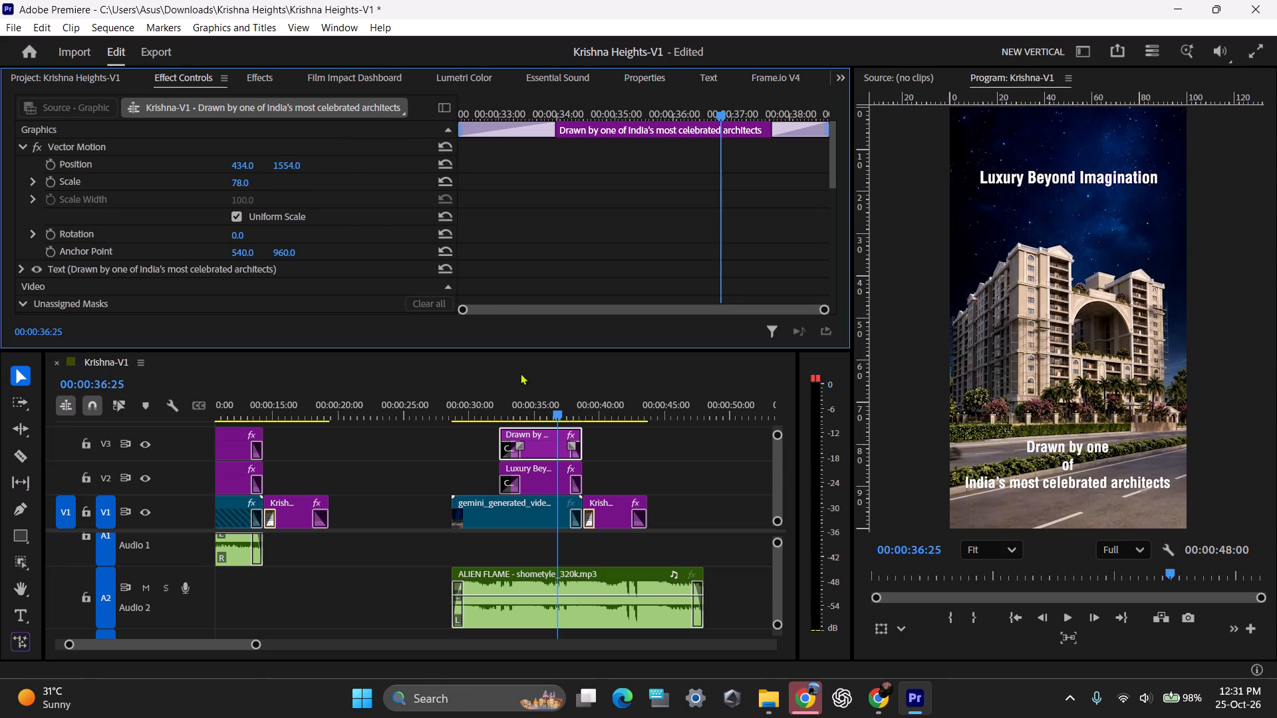
left_click_drag(563, 412, 444, 390, "shift")
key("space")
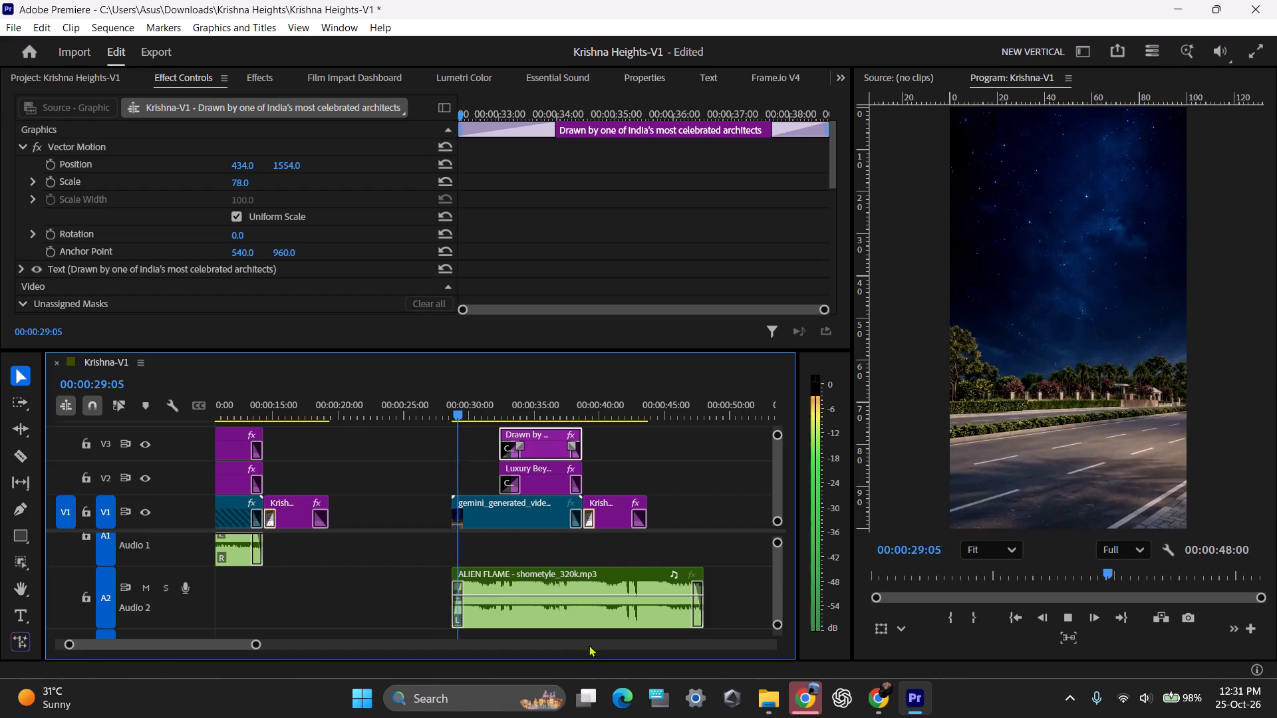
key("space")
Move the ALIEN FLAME music clip from track A2 up to A1, and play the section from its start.
left_click_drag(559, 584, 547, 556)
scroll(206, 564, "up", 5, "ctrl")
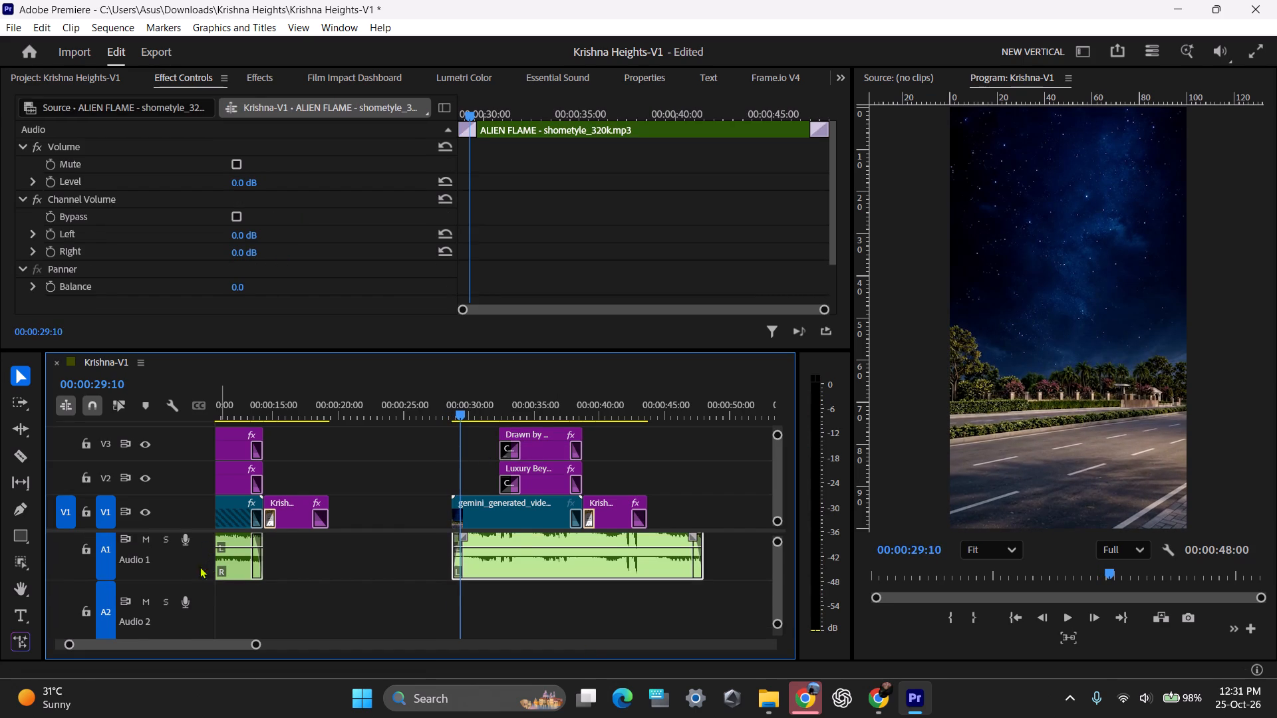
left_click(456, 401, "shift")
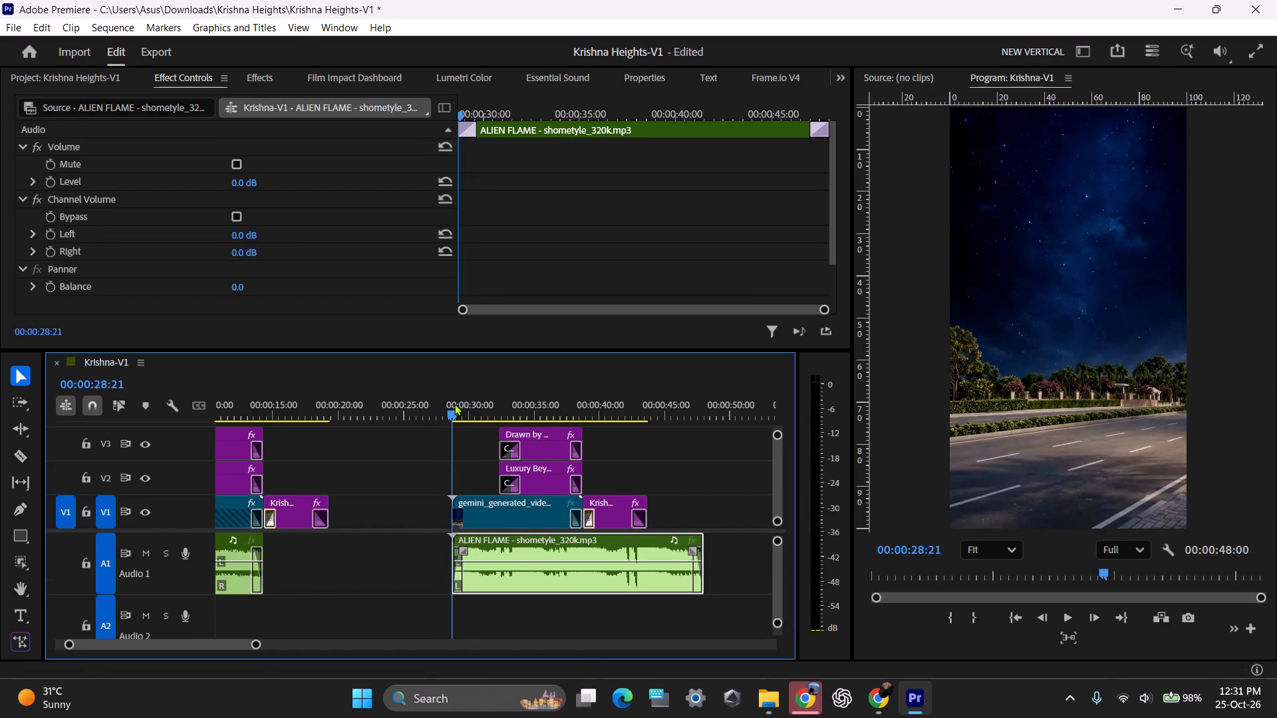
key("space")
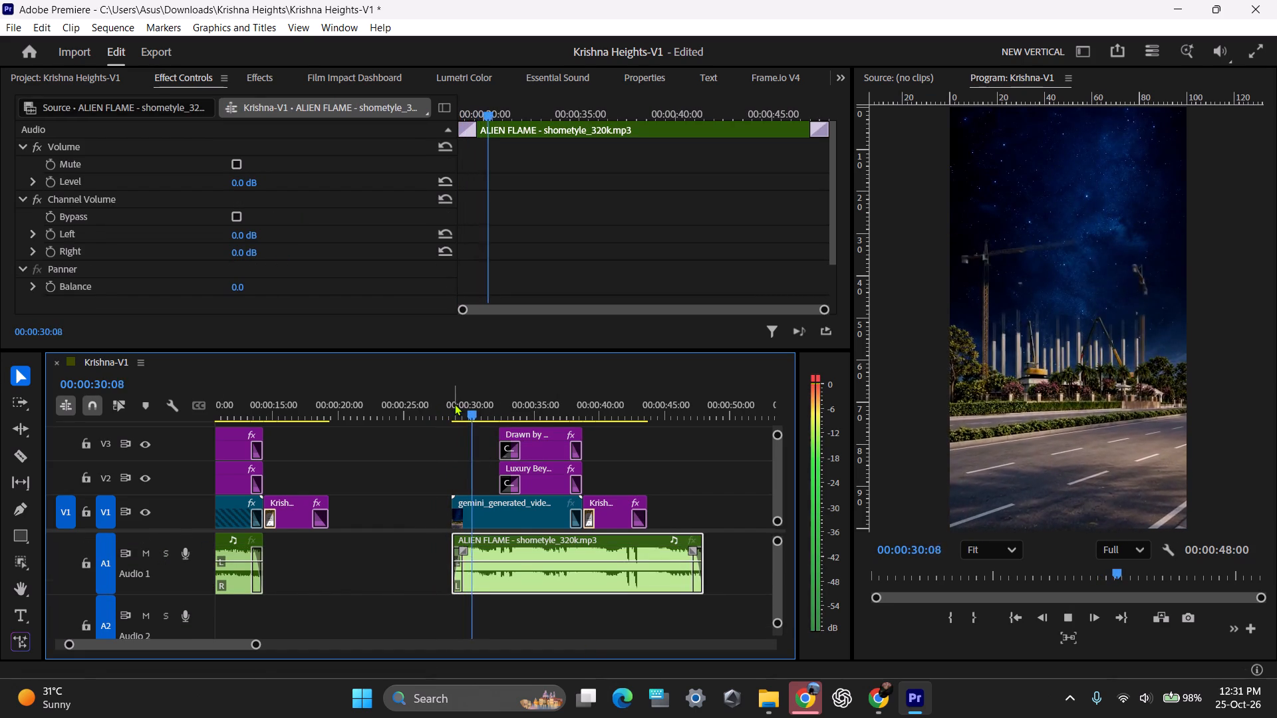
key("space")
Move the second section's Krishna by RK Group Cover Page clip on V1 about 3 seconds later, leaving space after the video clip.
left_click_drag(654, 461, 616, 507)
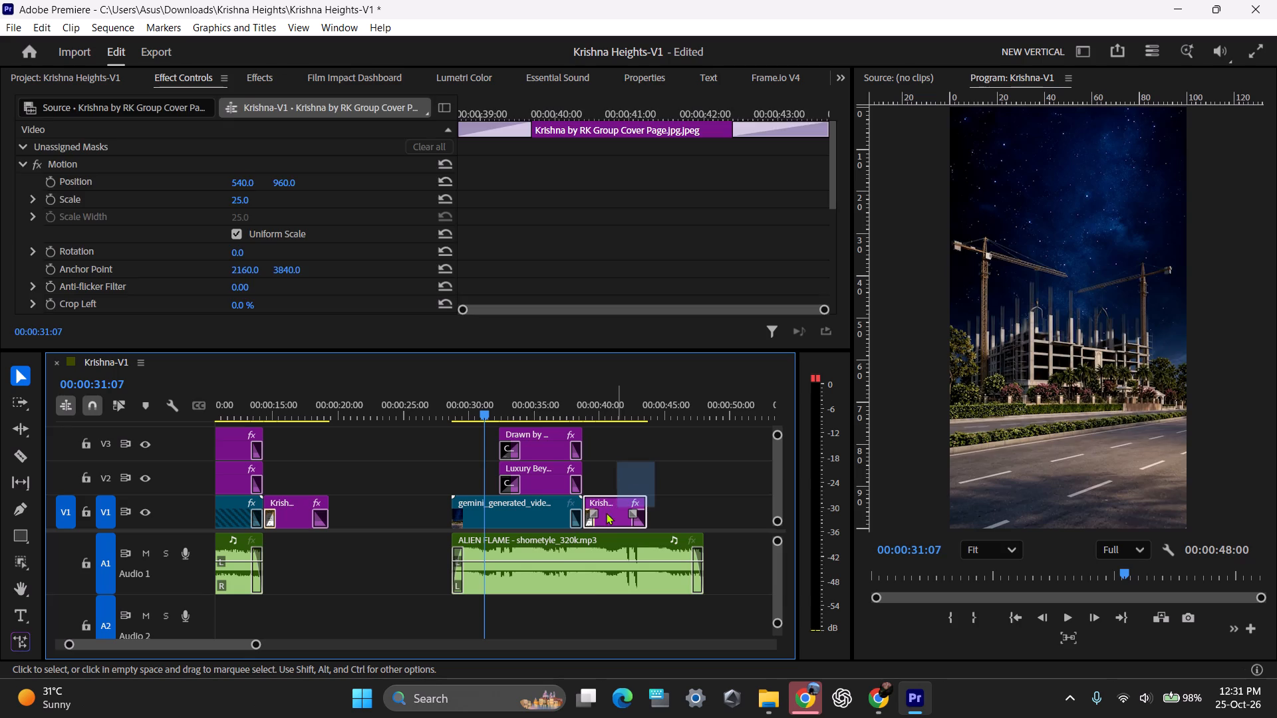
left_click_drag(605, 513, 642, 513)
Open the speed and duration settings of the second section's gemini_generated_video clip on V1.
left_click(559, 513)
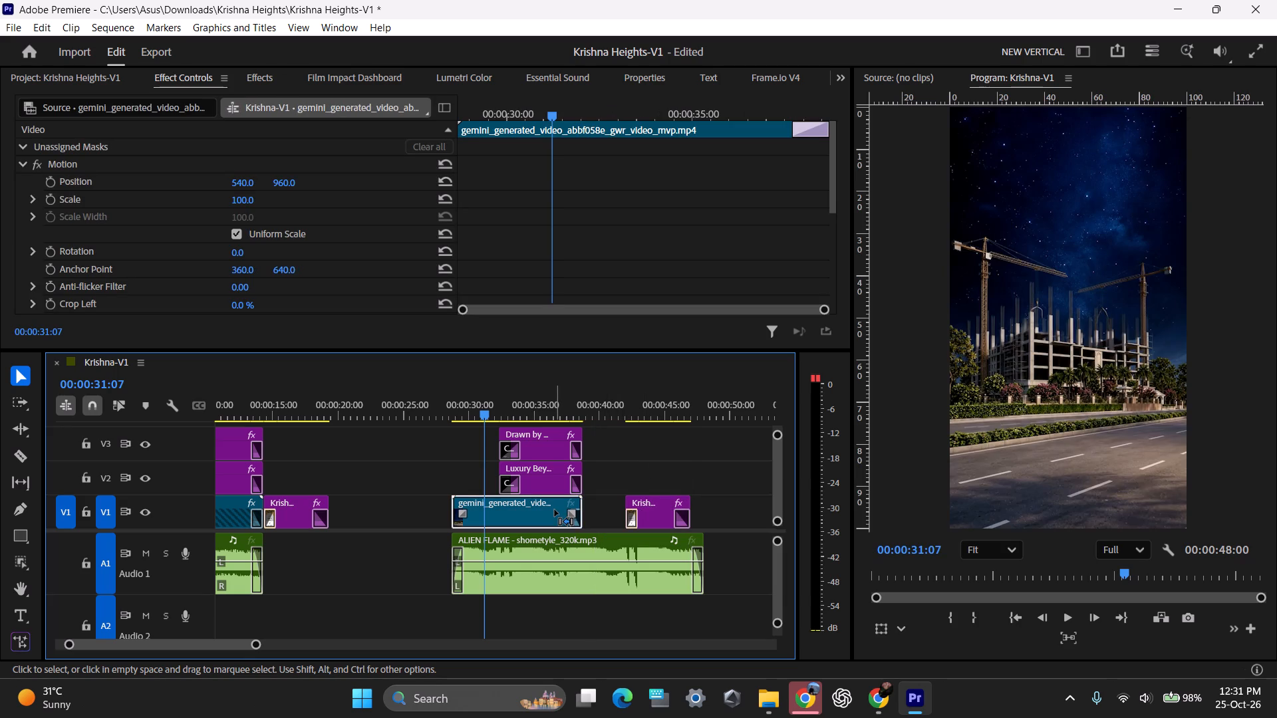
key("ctrl+r")
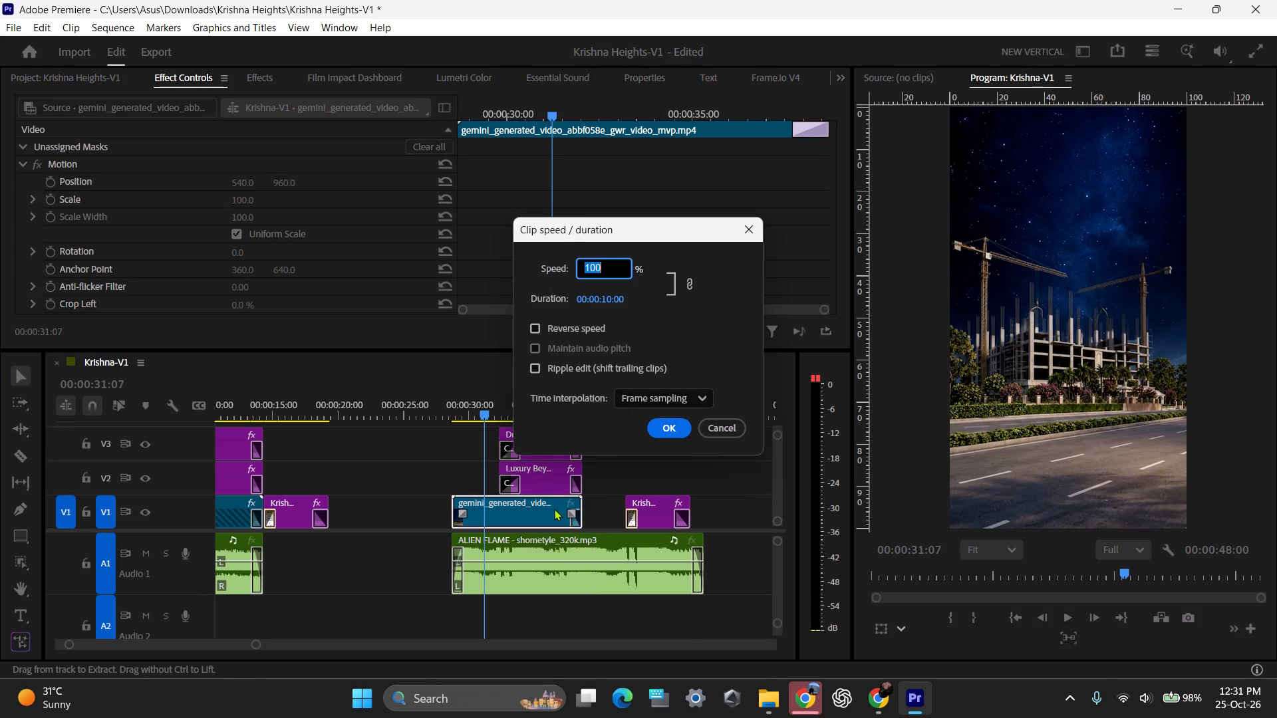
Slow the gemini_generated_video_abbf058e clip to 70% speed, change its time interpolation, and play the section back.
type("70")
left_click(676, 397)
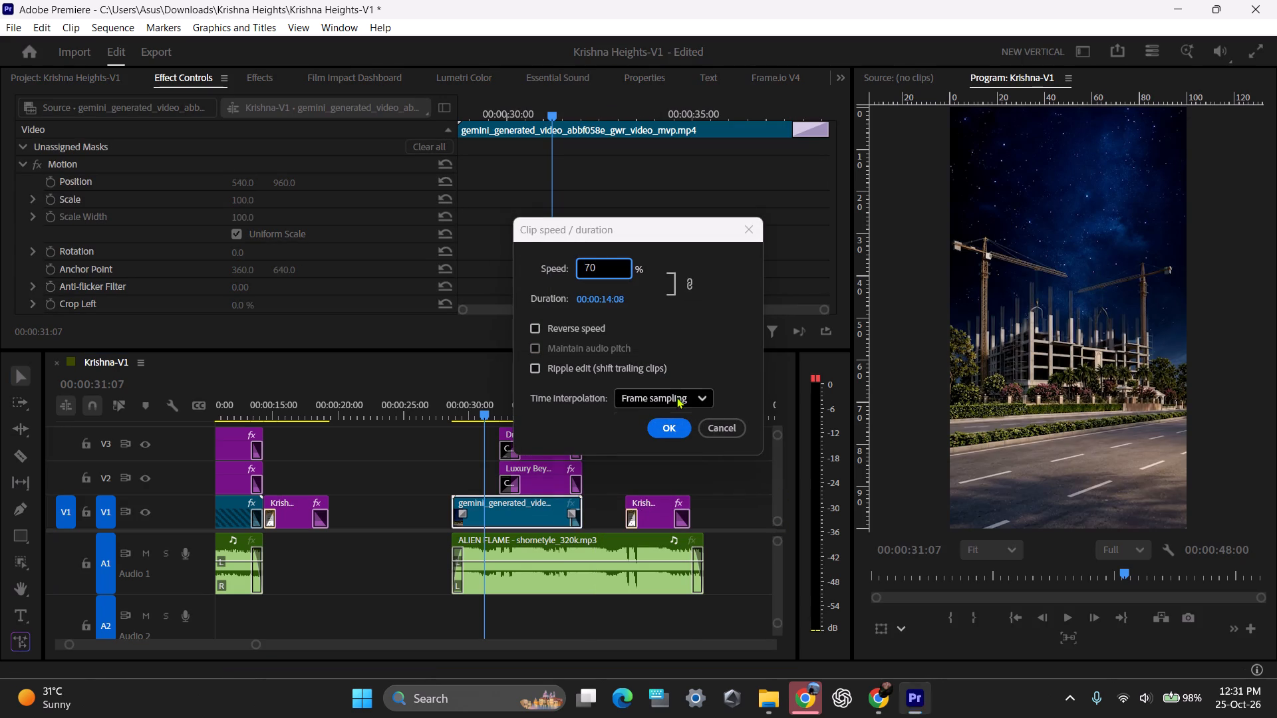
left_click(673, 471)
left_click(665, 428)
key("space")
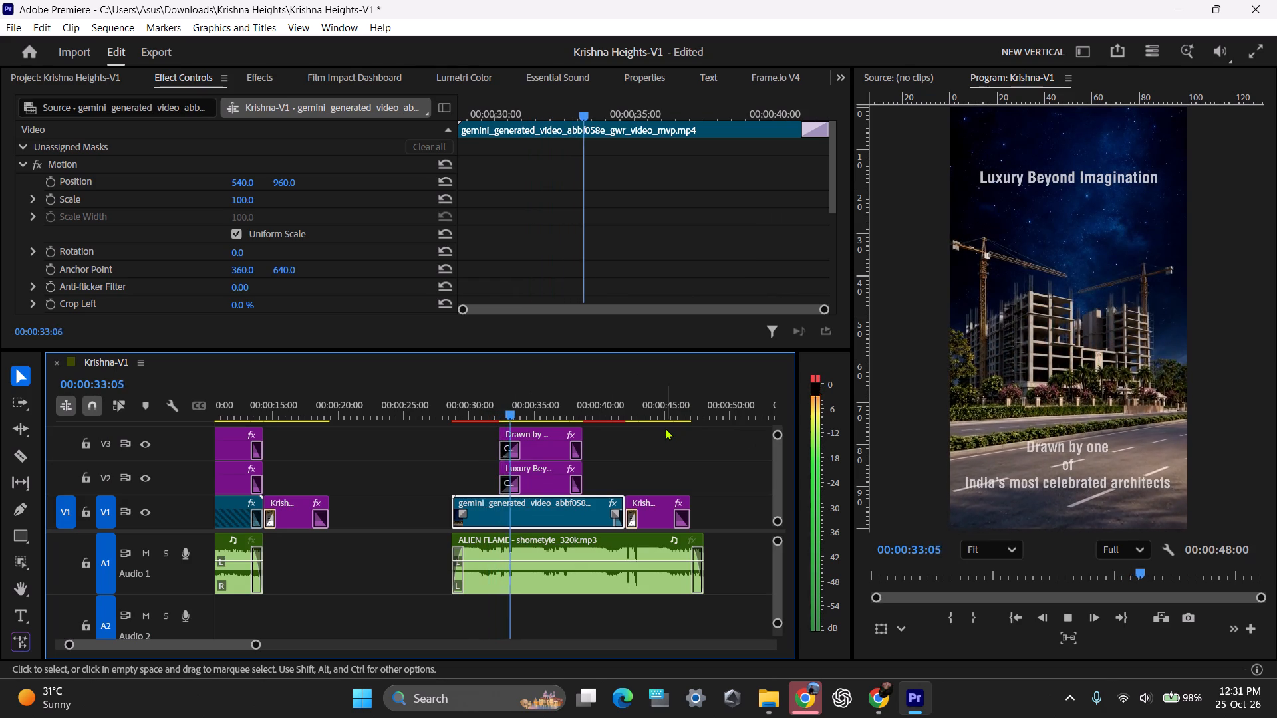
key("space")
left_click_drag(517, 396, 452, 401, "shift")
key("space")
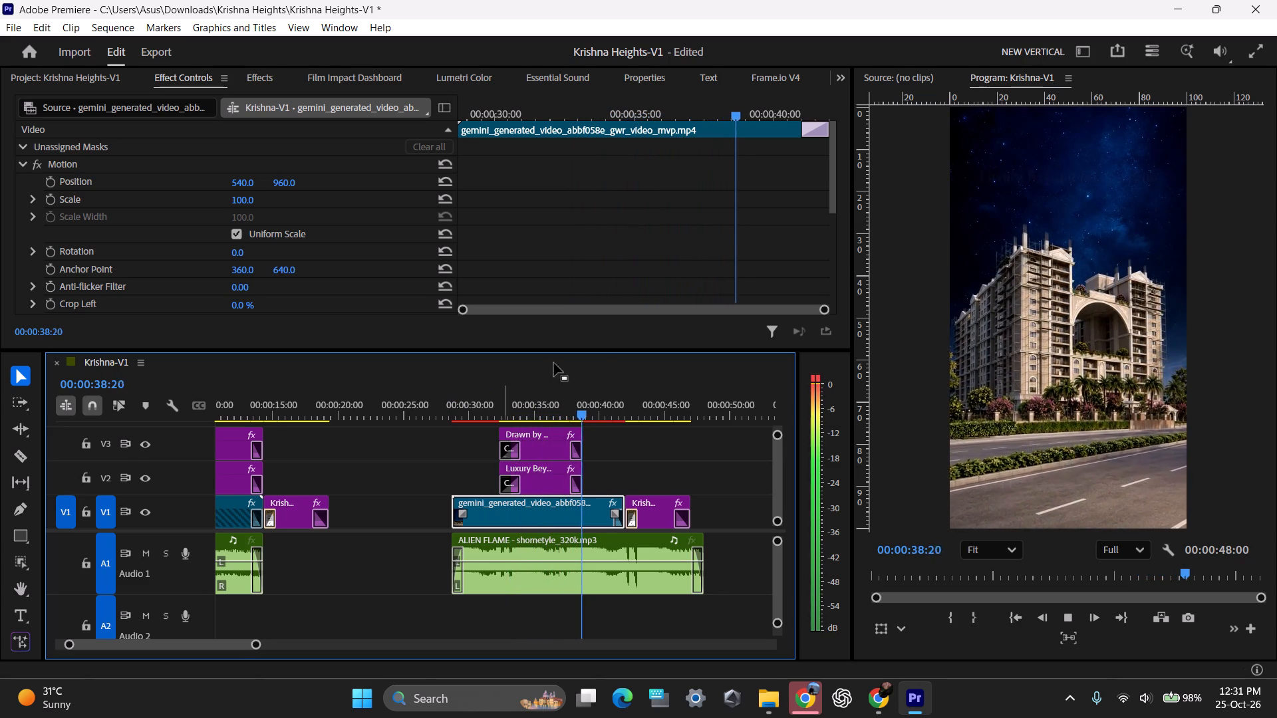
key("space")
Move both second-version titles on V2 and V3 so they end with the construction clip, check playback, and save the project.
left_click_drag(465, 427, 543, 474)
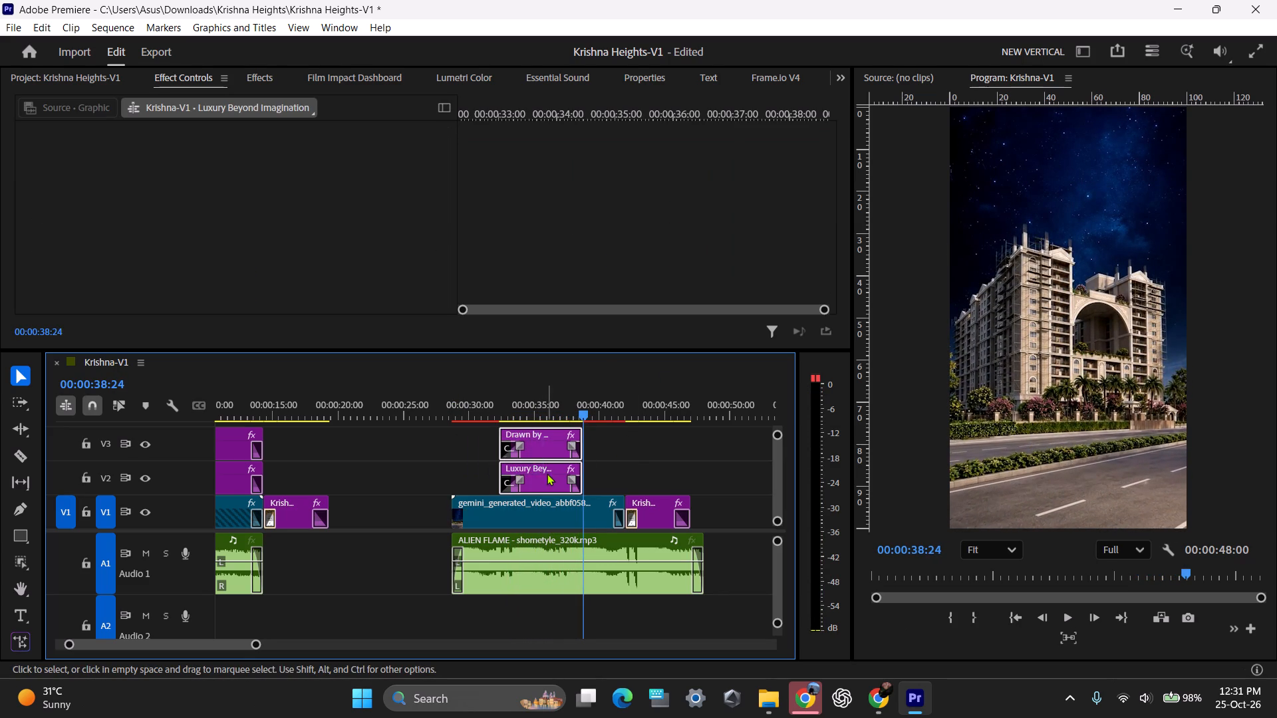
left_click_drag(545, 475, 588, 478)
key("space")
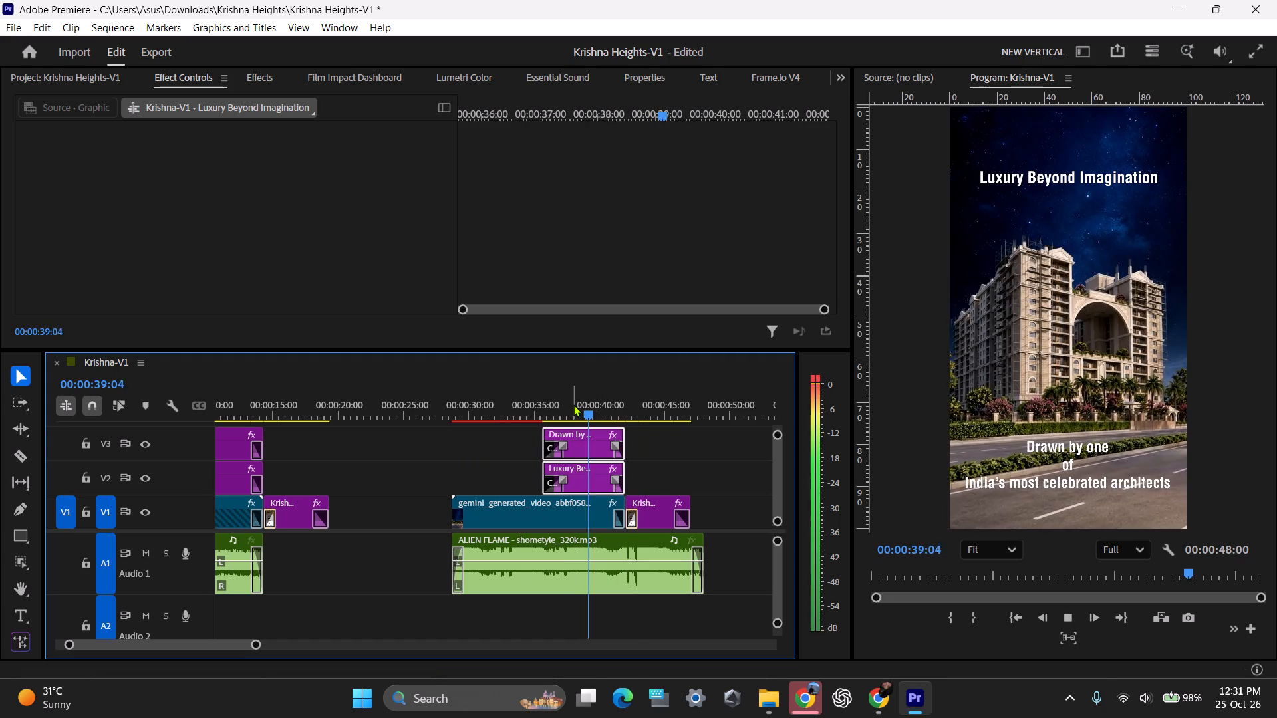
left_click_drag(609, 409, 605, 410)
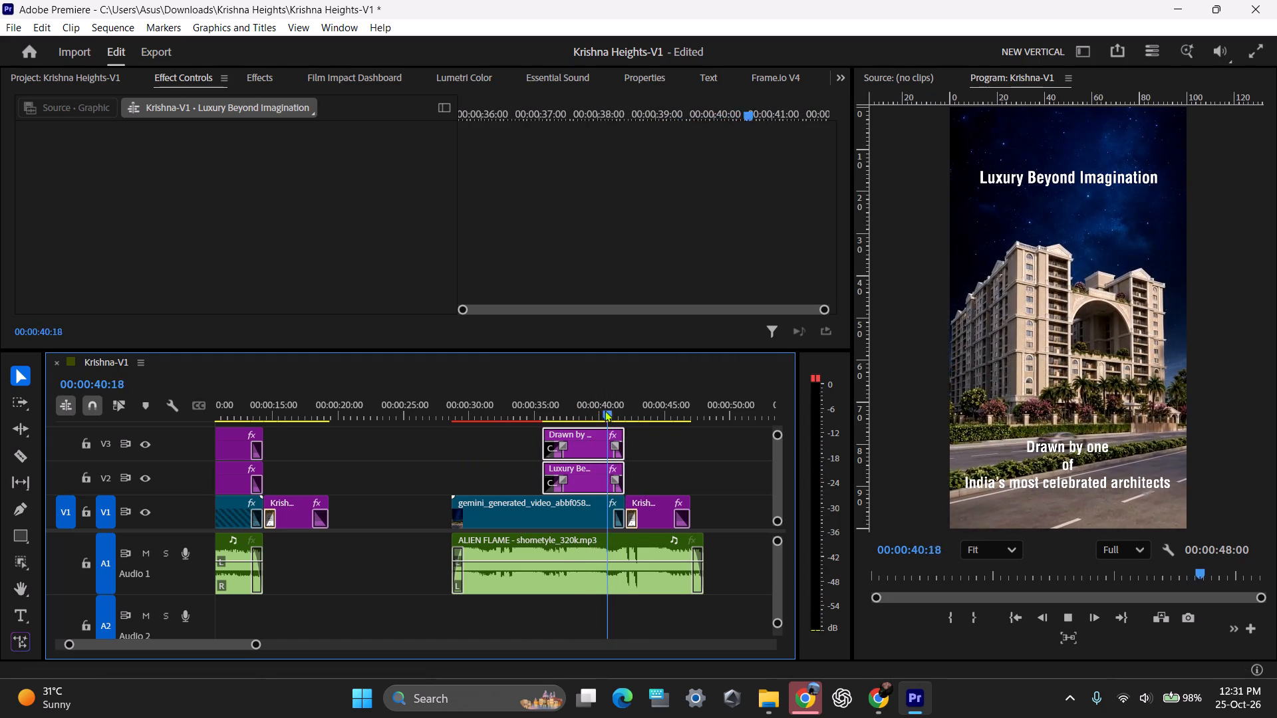
left_click_drag(605, 410, 595, 412)
key("space")
key("space")
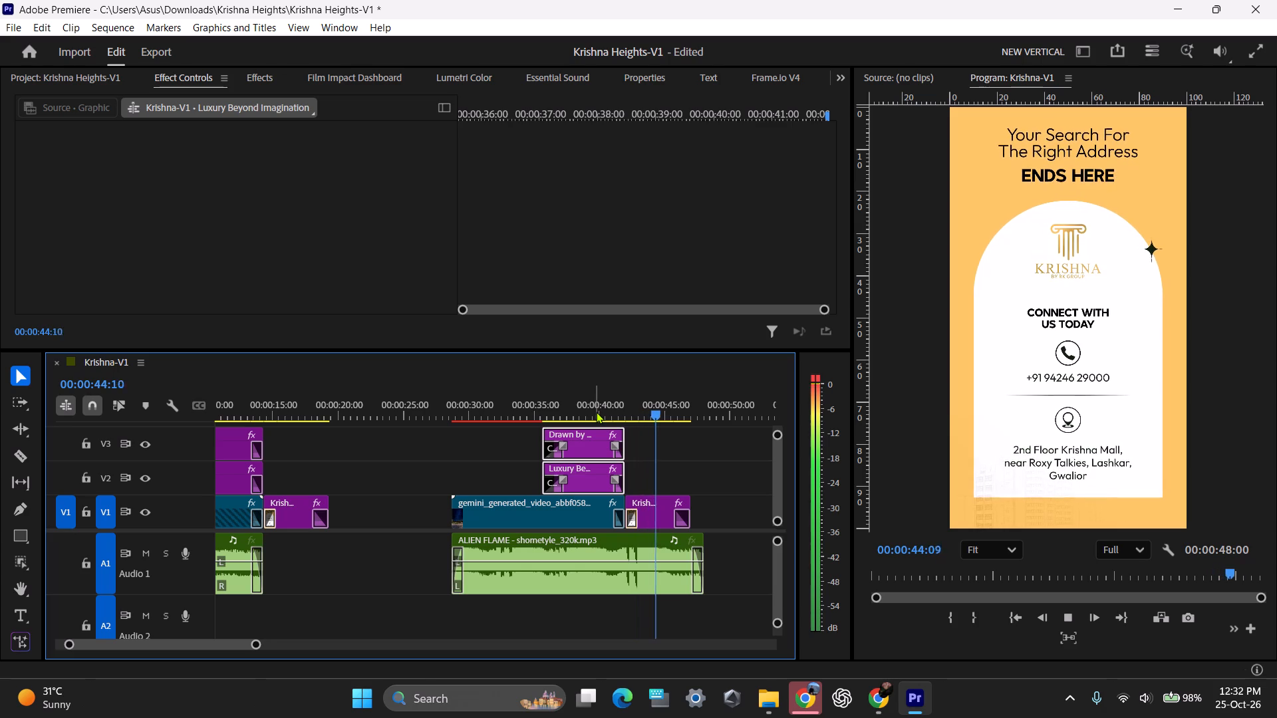
key("space")
key("ctrl+s")
Trim the end of the second ALIEN FLAME music clip to the closing cover's end and play the section back.
left_click_drag(640, 404, 551, 404)
key("space")
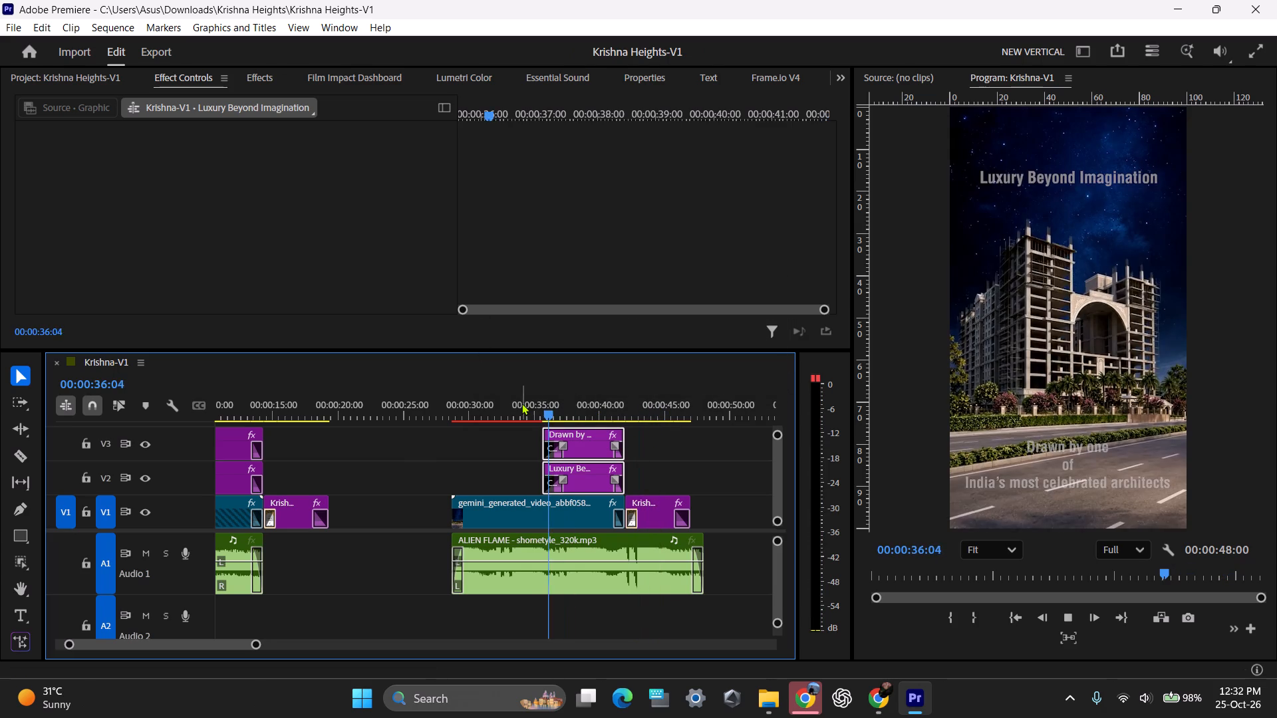
key("space")
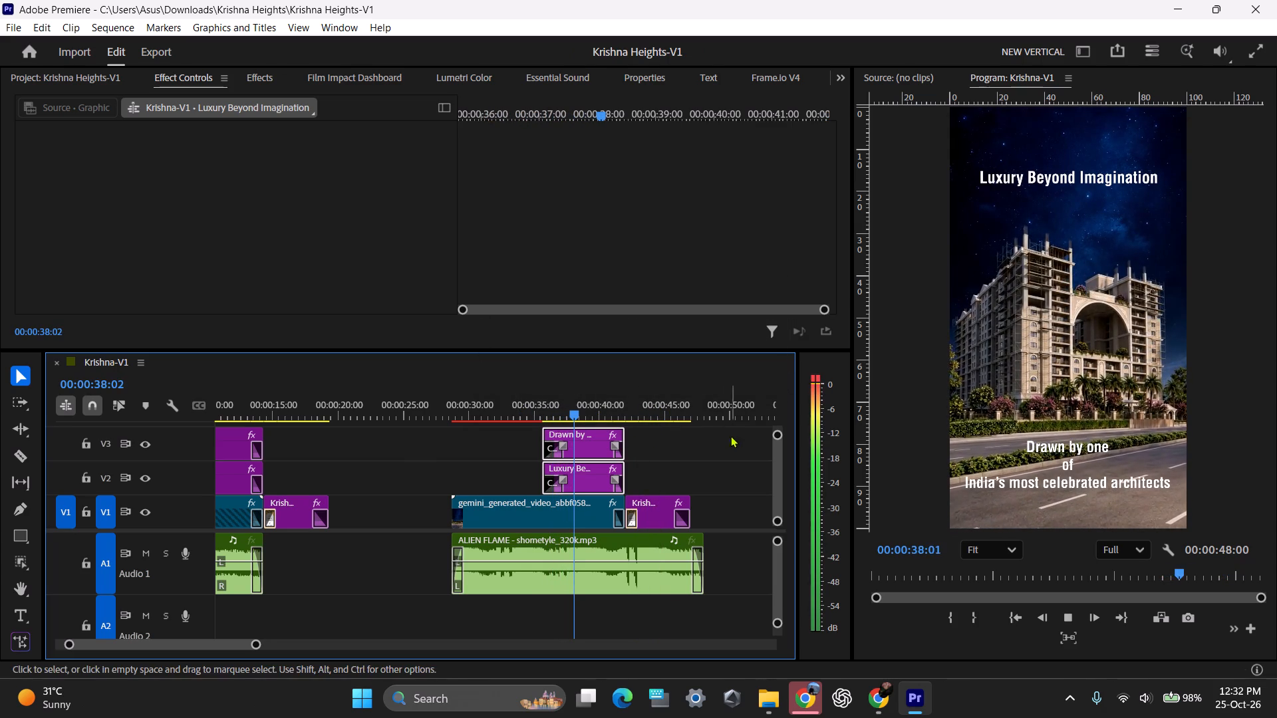
left_click_drag(707, 539, 696, 541)
key("space")
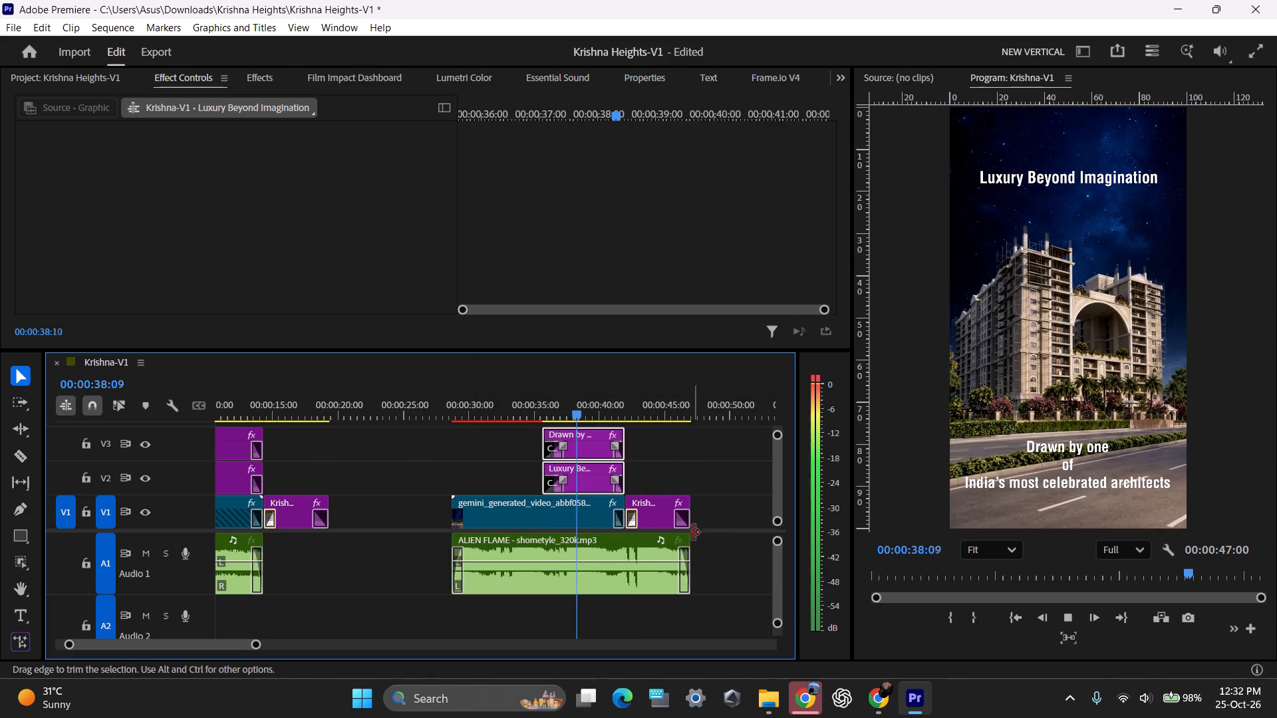
key("space")
key("space")
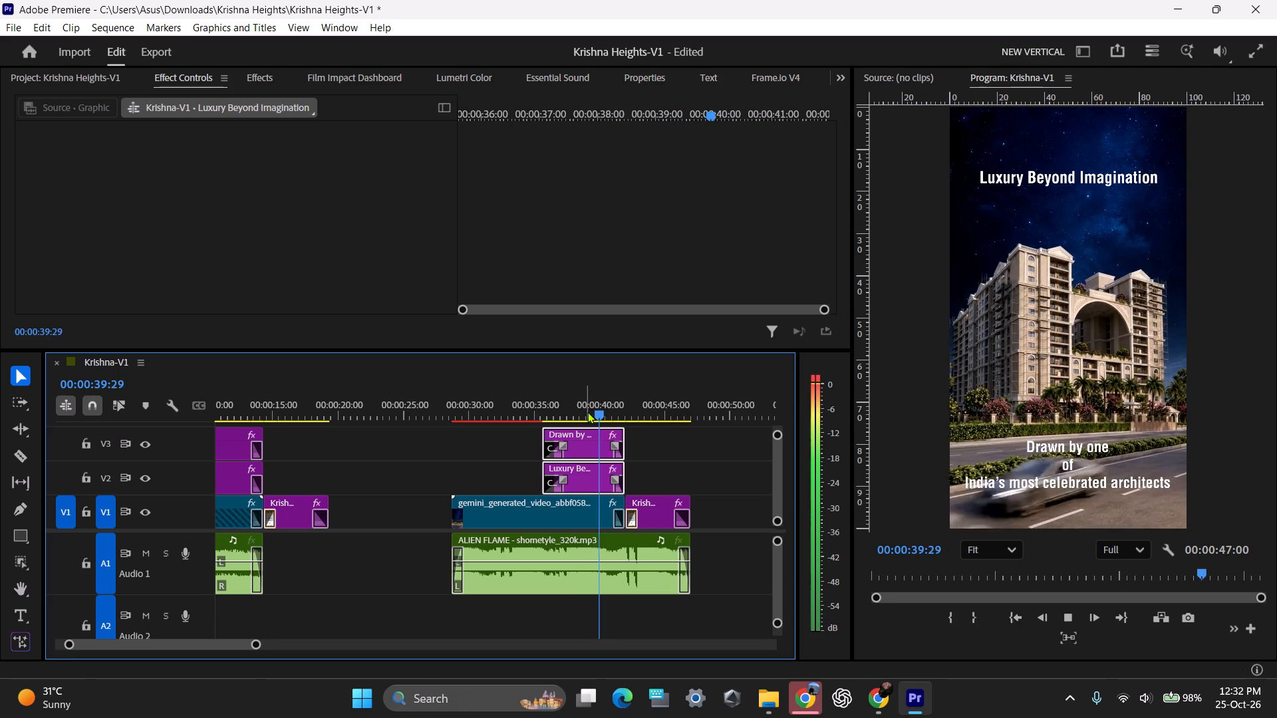
key("space")
Render the video previews for the sequence and stop the playback that follows.
left_click_drag(610, 408, 573, 412)
scroll(490, 455, "up", 4, "ctrl")
left_click(699, 445)
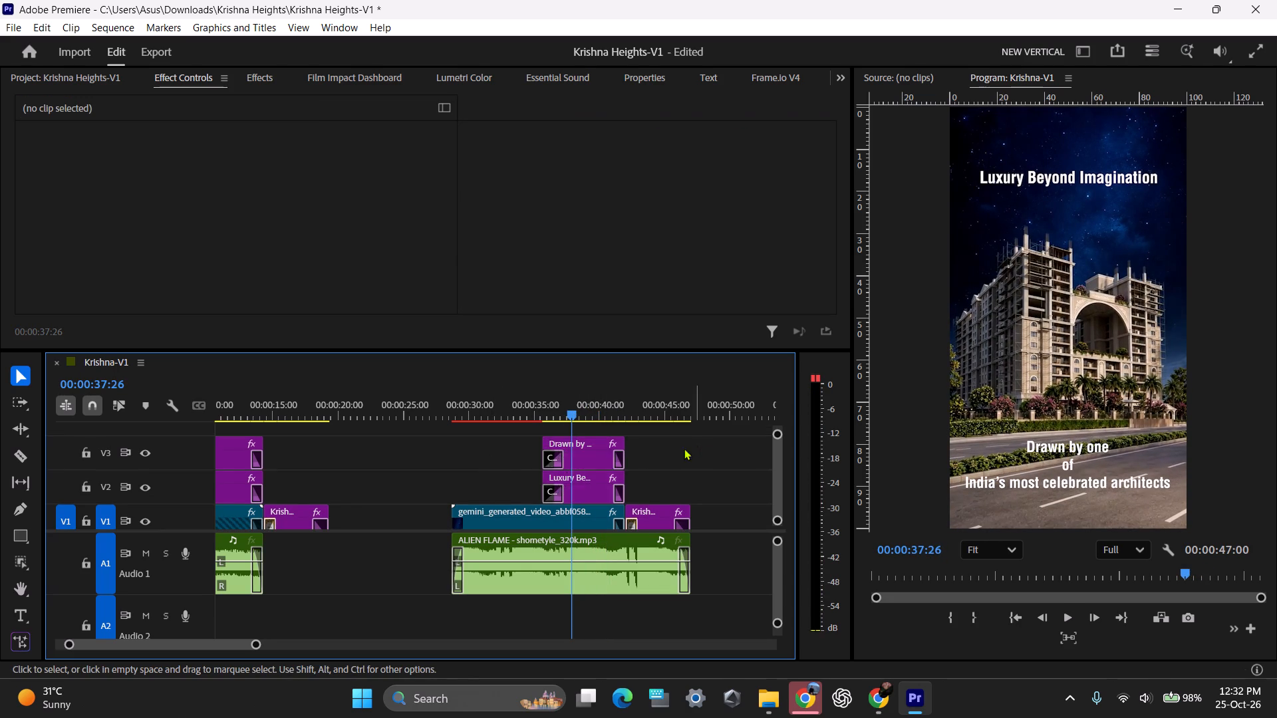
left_click(585, 475)
left_click_drag(571, 402, 511, 404)
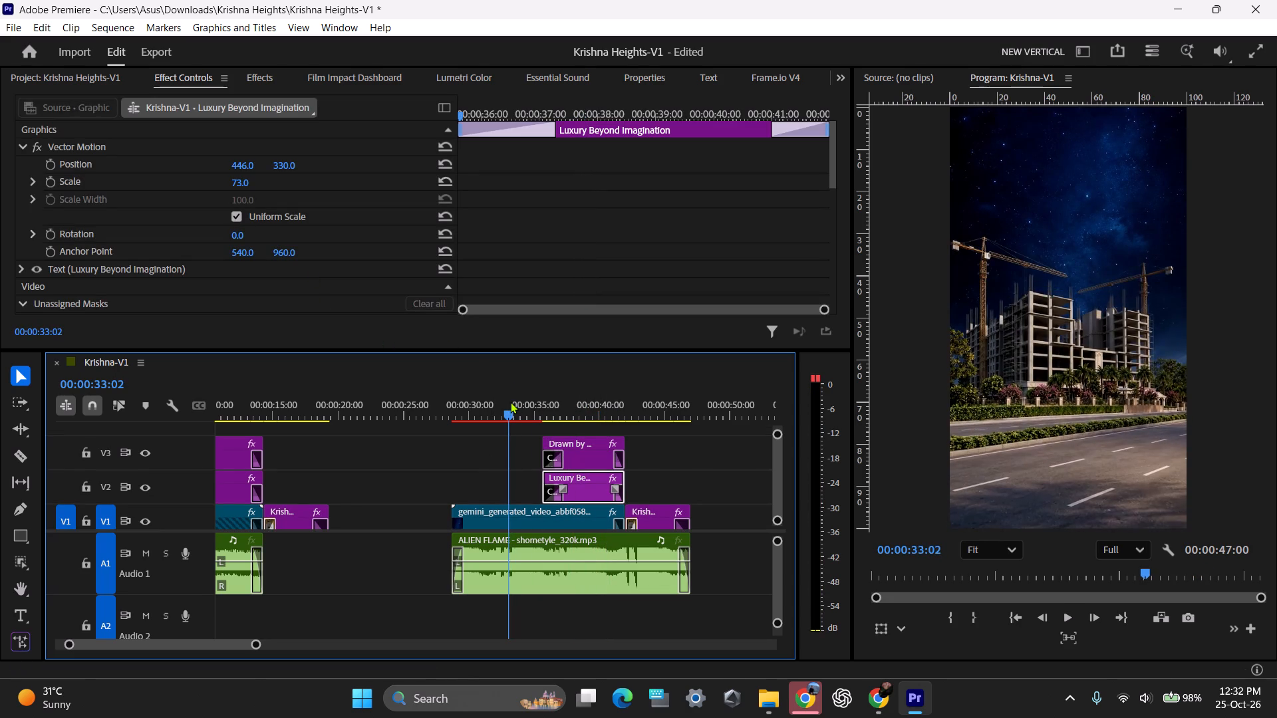
key("Return")
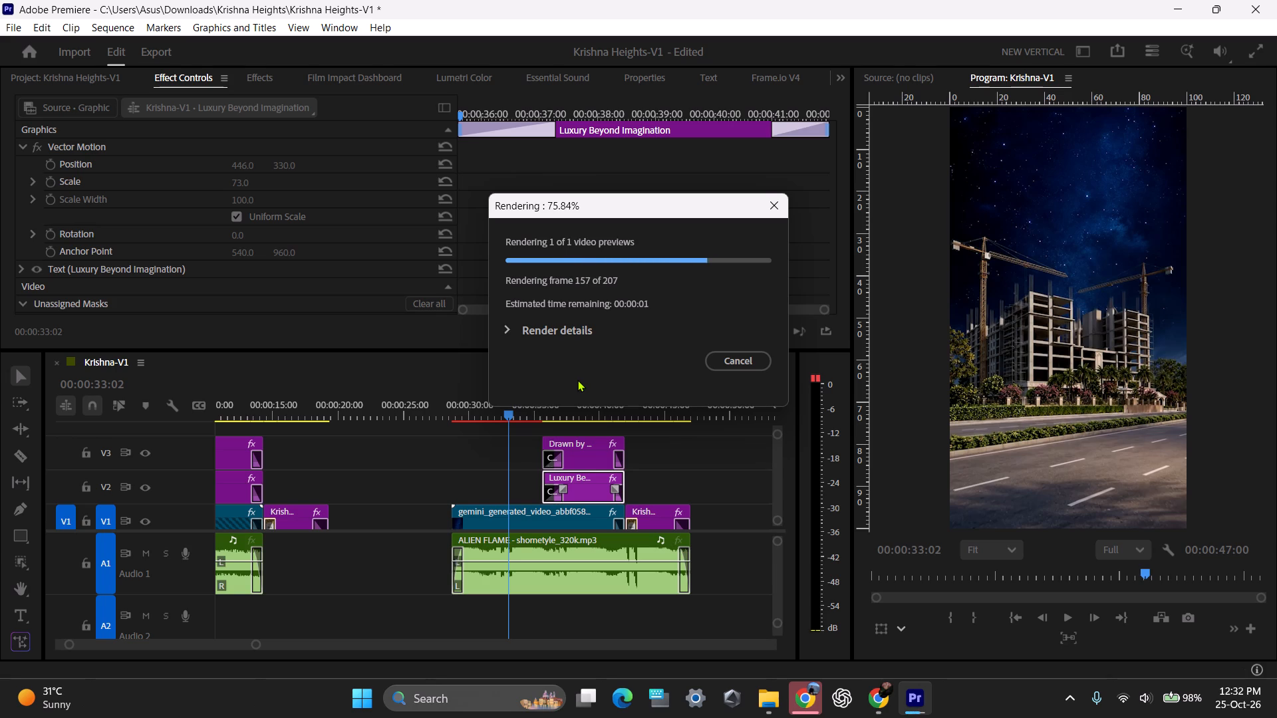
key("space")
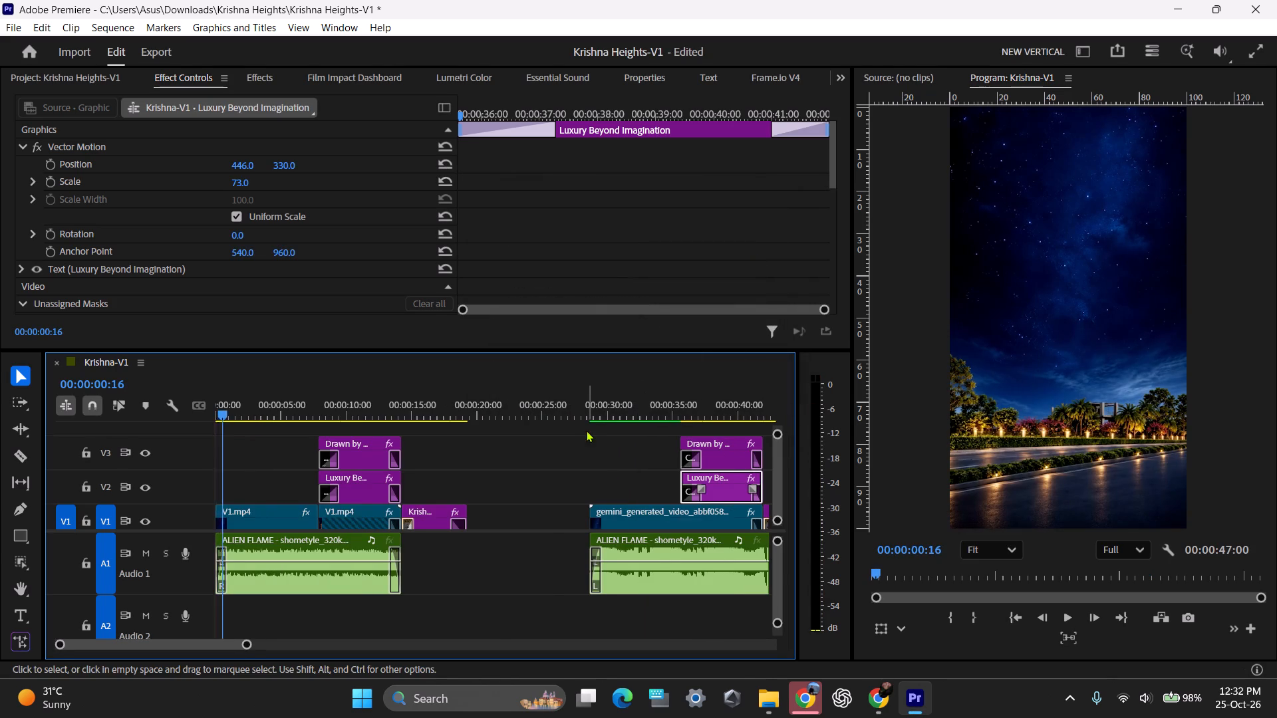
Set the font of the second version's "Luxury Beyond Imagination" title to Times New Roman Bold.
scroll(581, 434, "down", 6)
left_click_drag(513, 411, 561, 421)
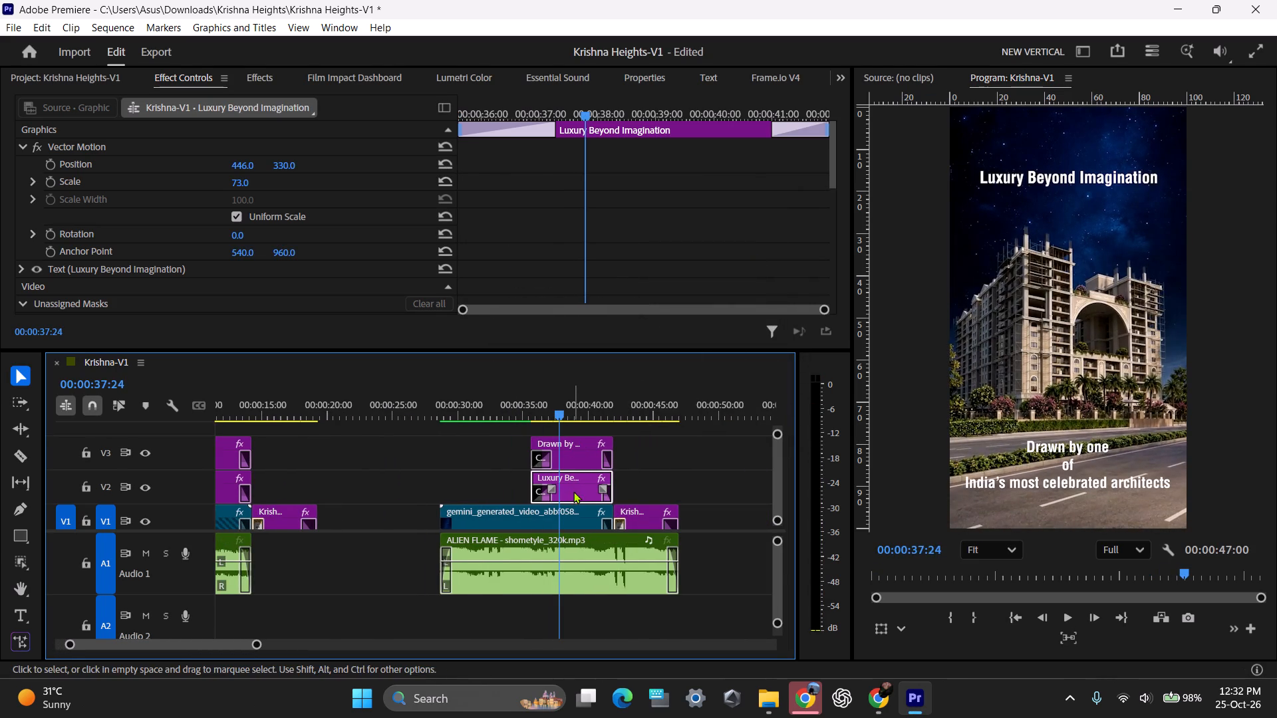
left_click(573, 491)
left_click(641, 76)
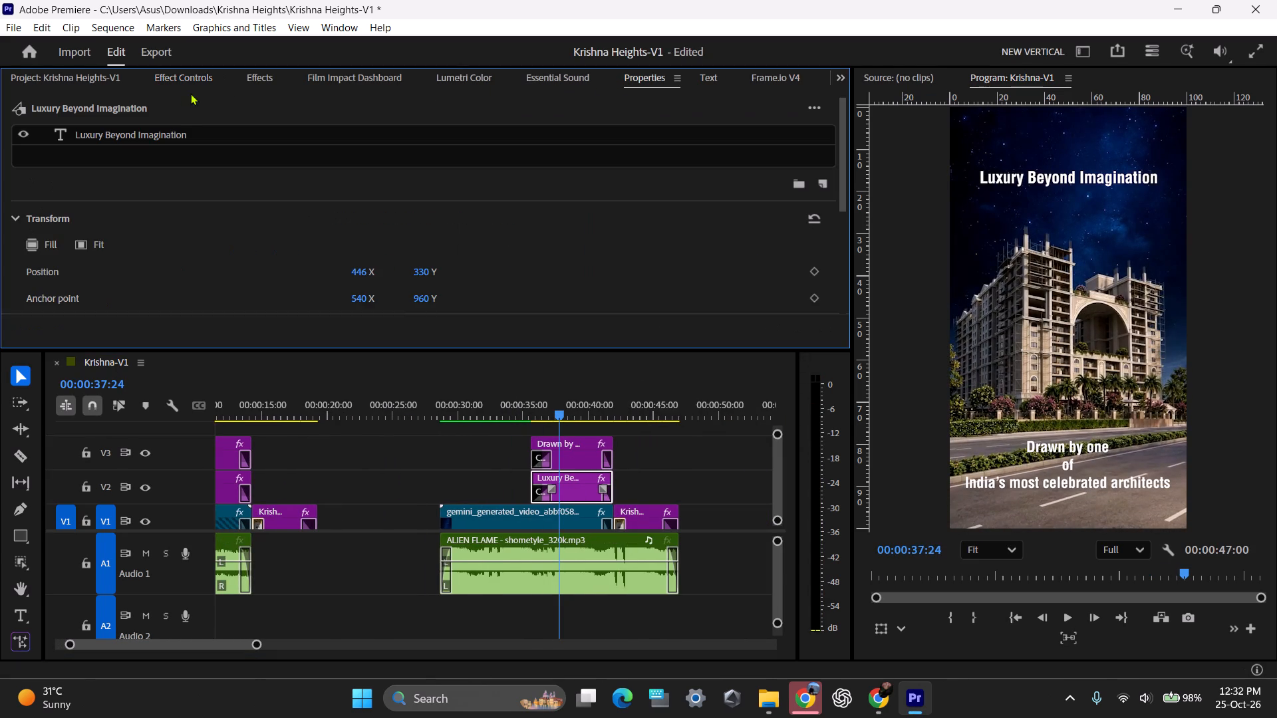
left_click(196, 132)
scroll(196, 144, "down", 4)
left_click(160, 179)
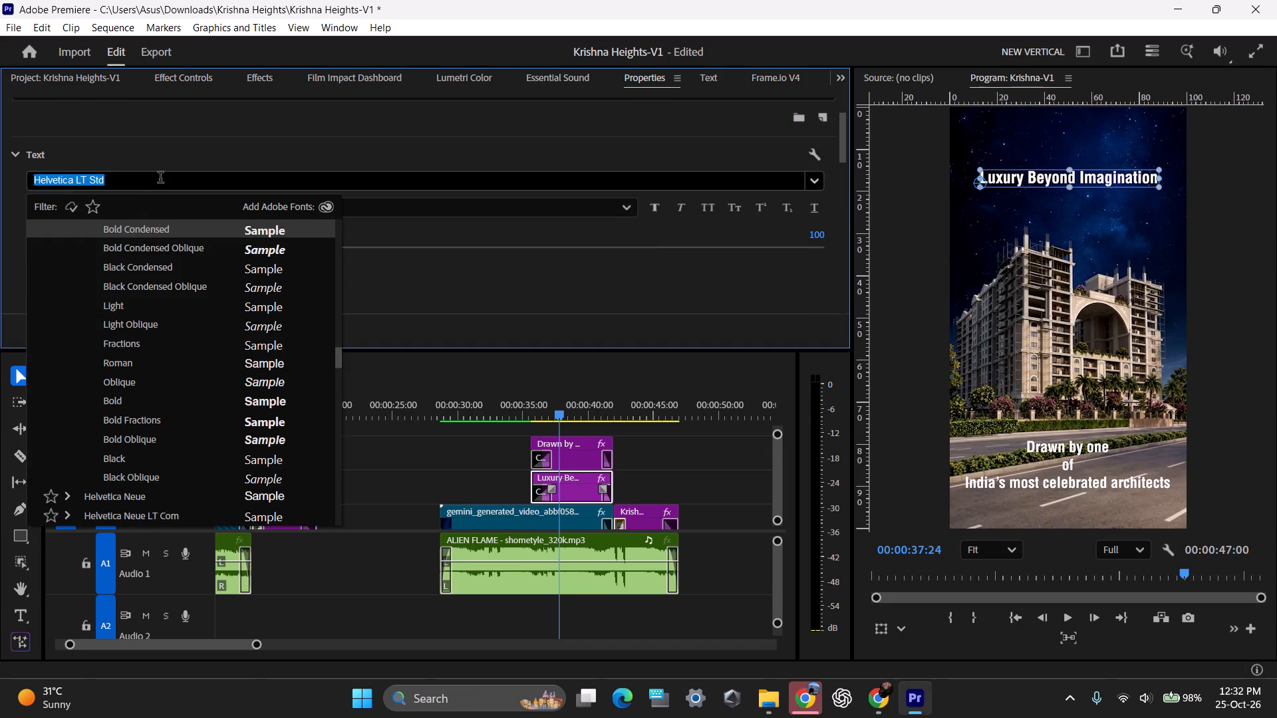
key("BackSpace")
type("time")
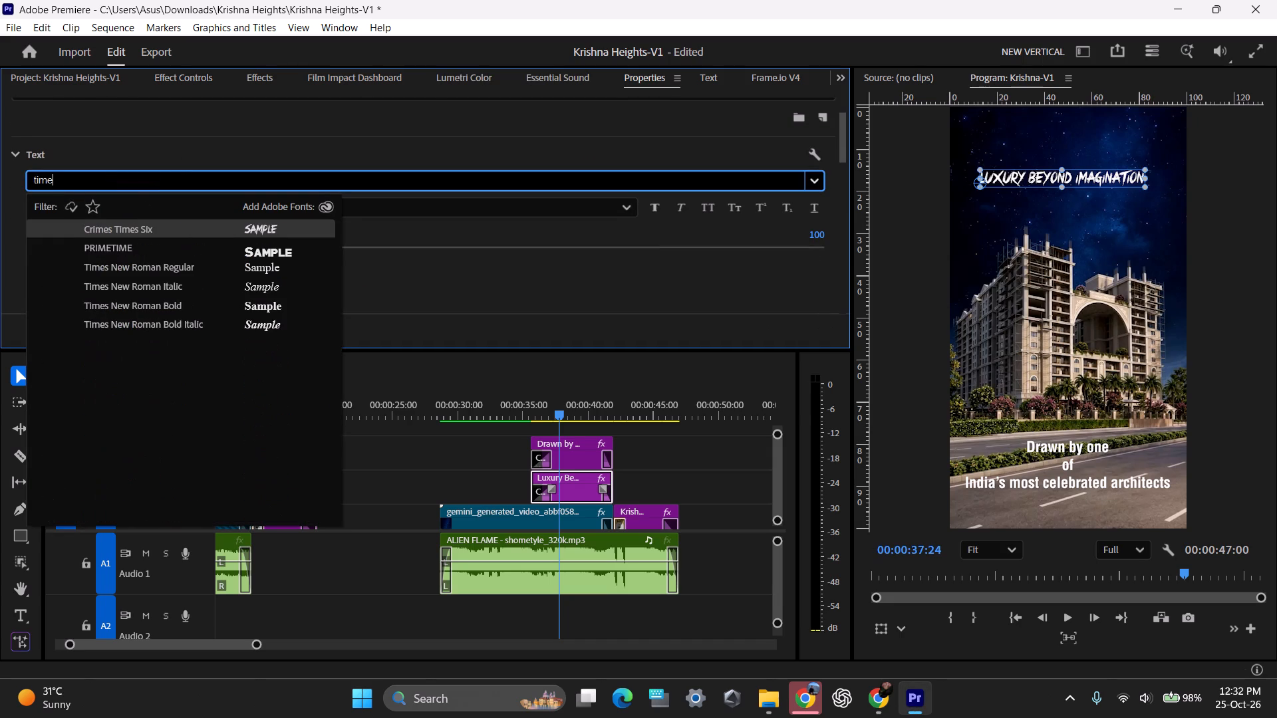
key("Down")
key("Down")
key("Down")
key("Down")
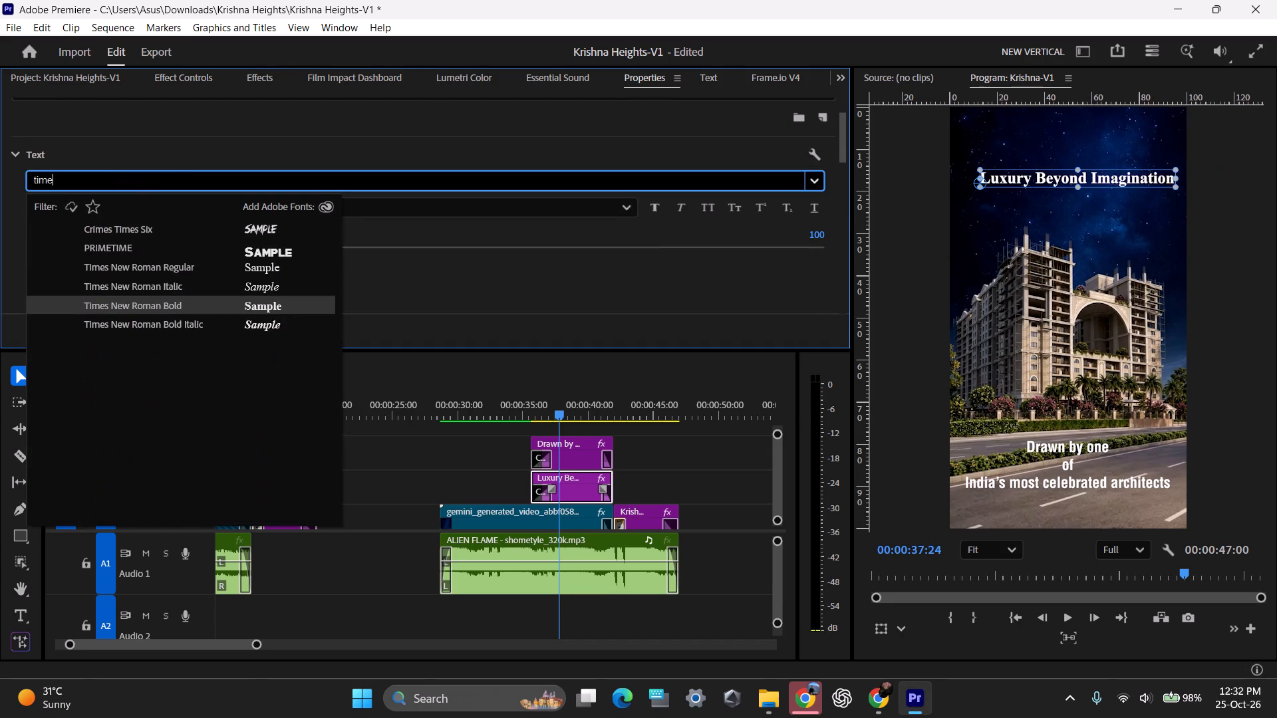
key("Return")
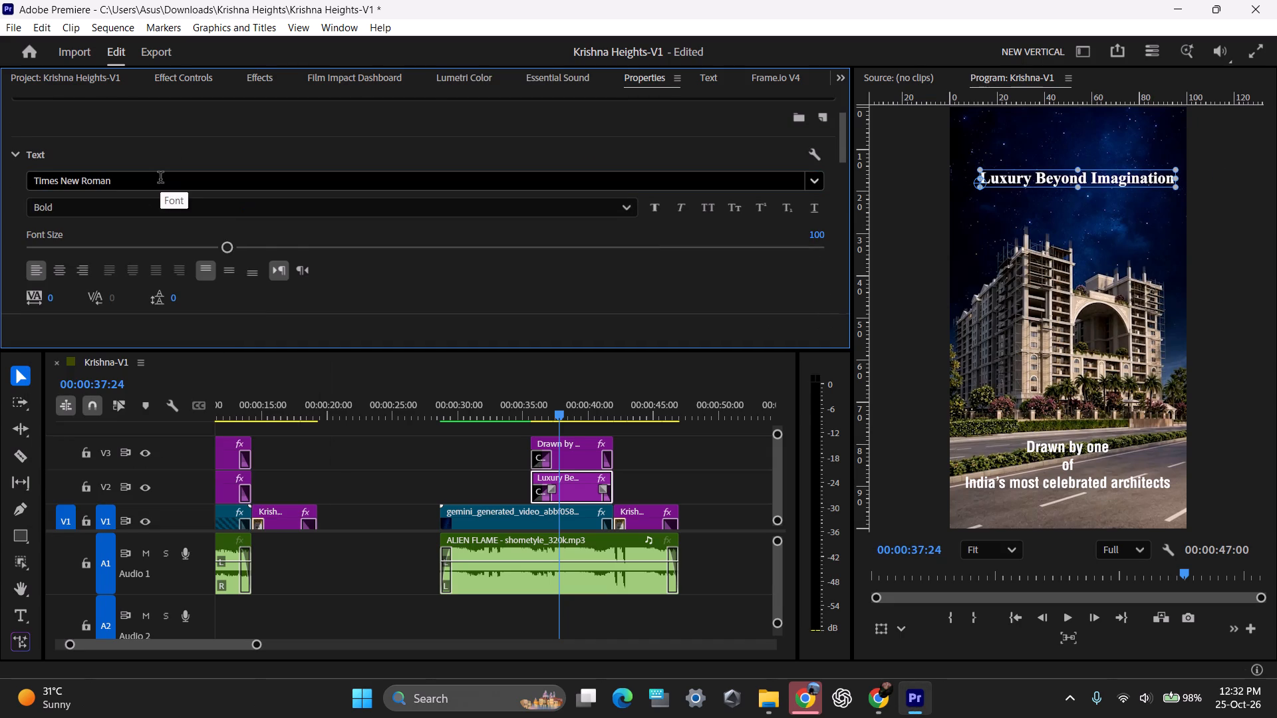
Align the "Luxury Beyond Imagination" text to the horizontal centre of the frame and deselect the title clip.
scroll(458, 274, "down", 20)
scroll(458, 274, "down", 1)
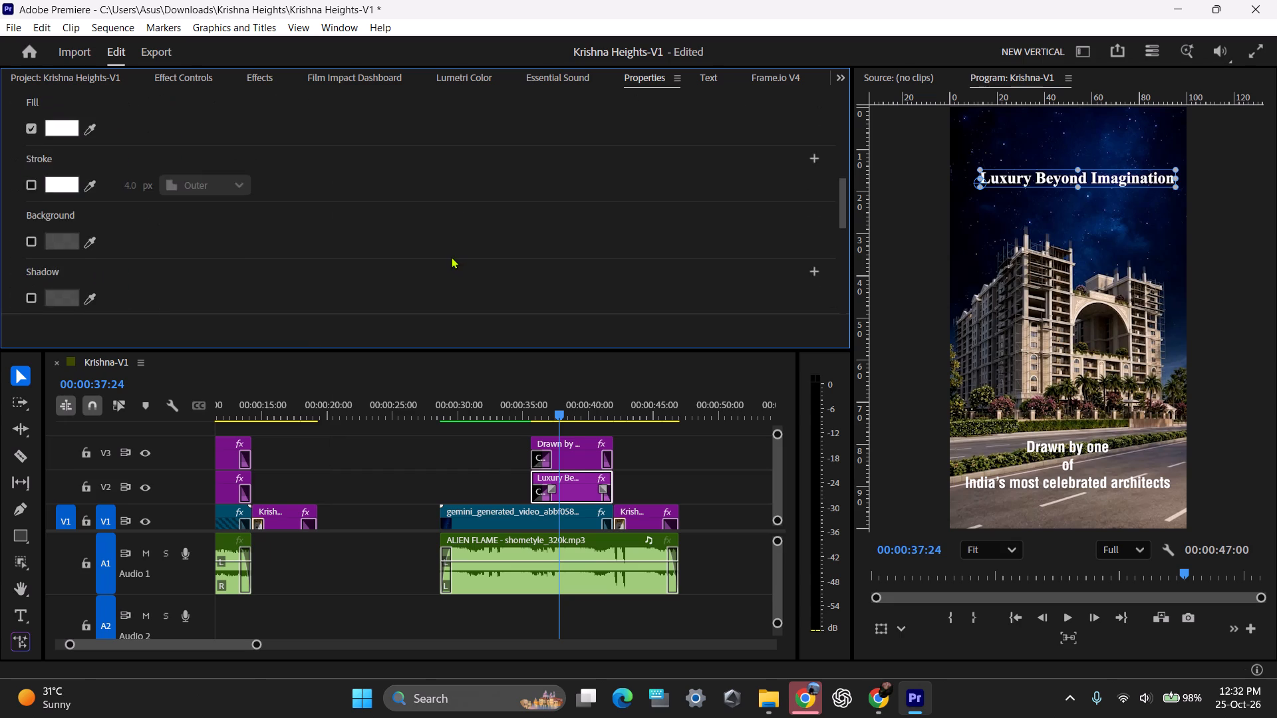
scroll(451, 257, "down", 10)
left_click(375, 154)
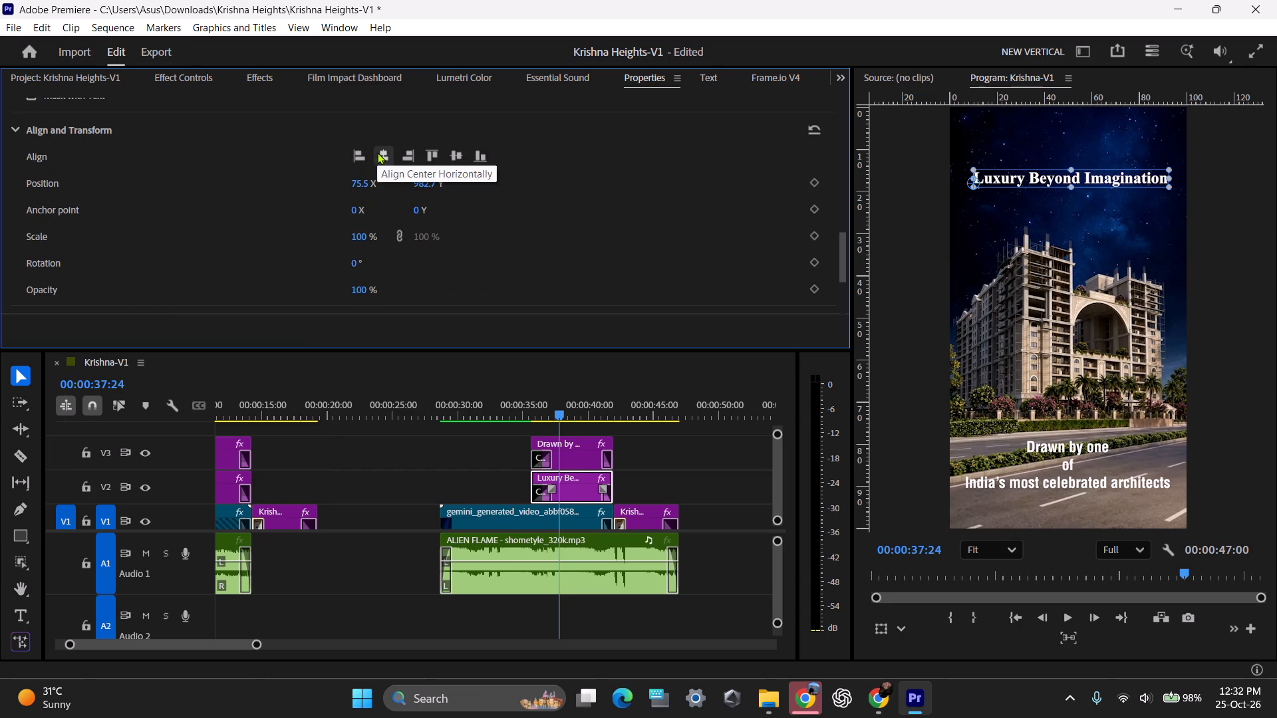
left_click(377, 152)
triple_click(377, 152)
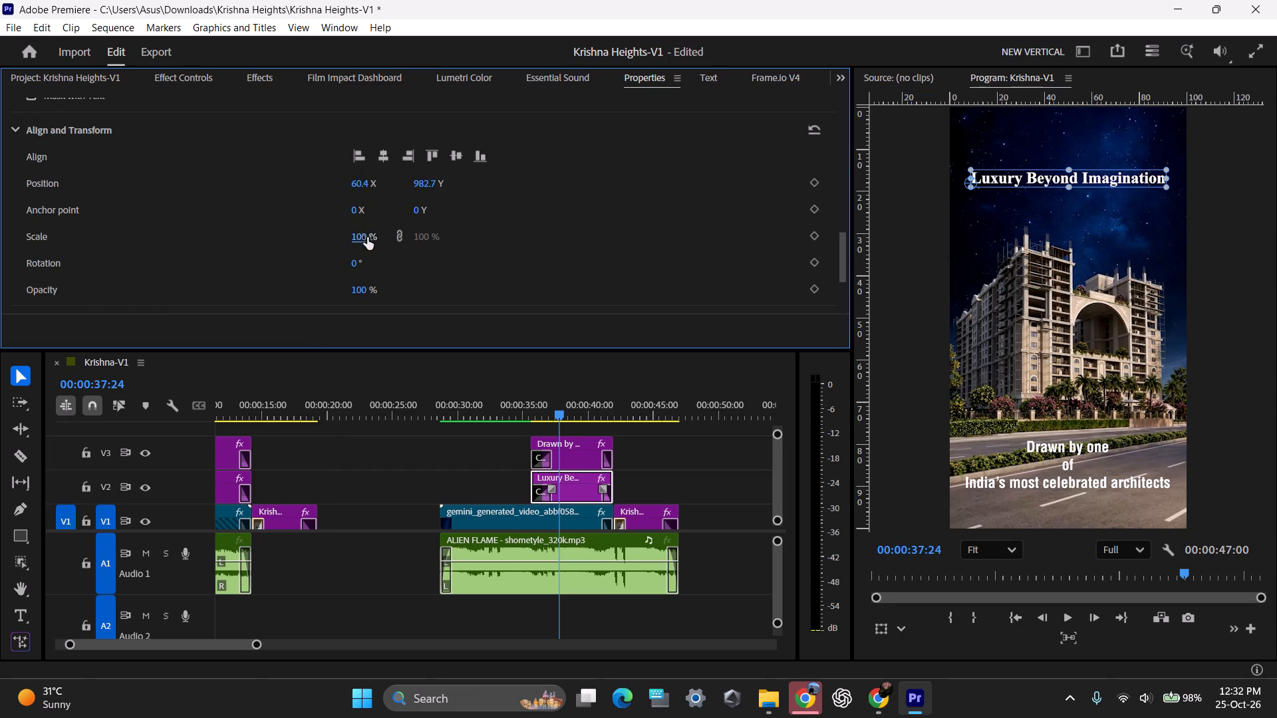
left_click(679, 465)
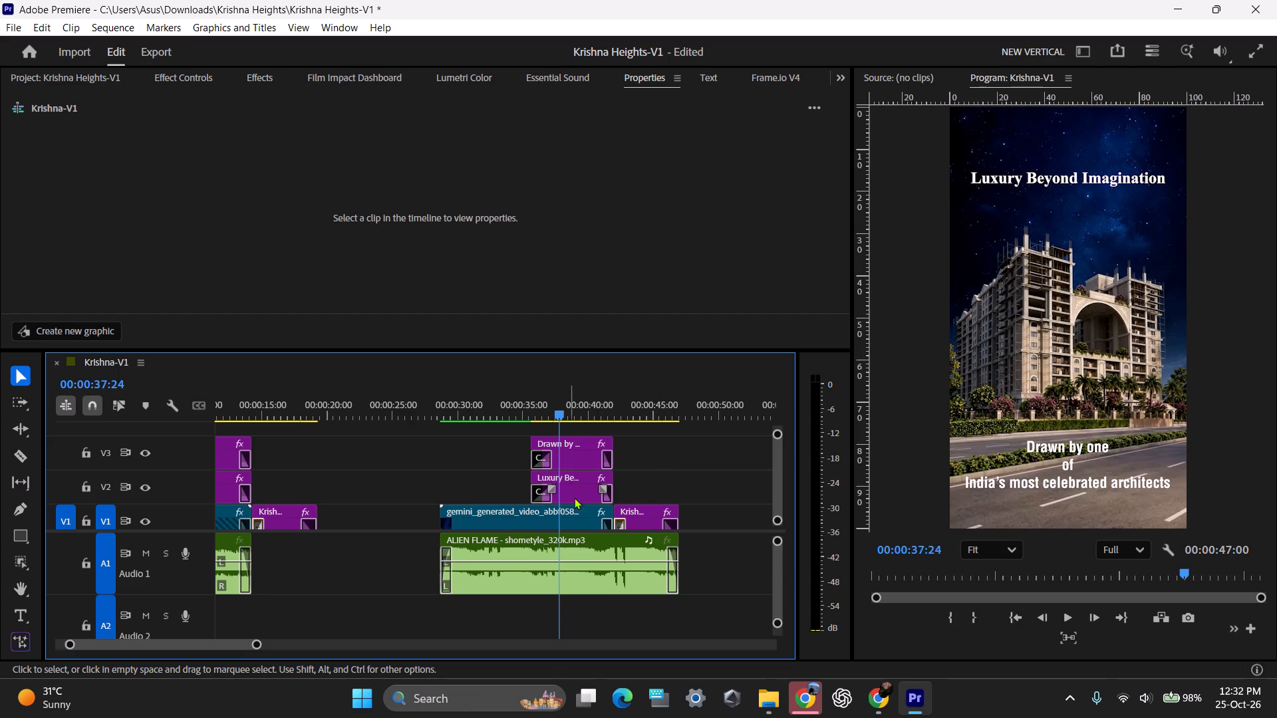
Switch to Chrome, open an Incognito window, search Google for "luxury fonts", and look through the results.
left_click(800, 702)
key("ctrl+shift+n")
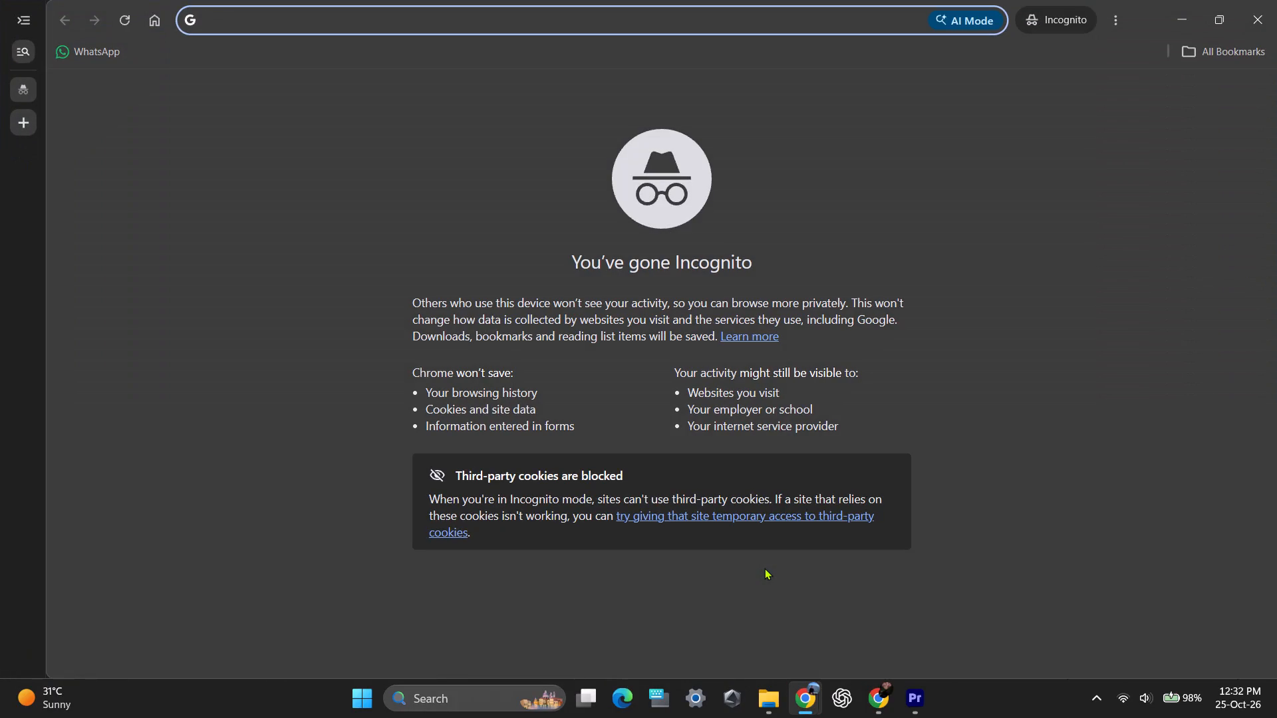
type("lus")
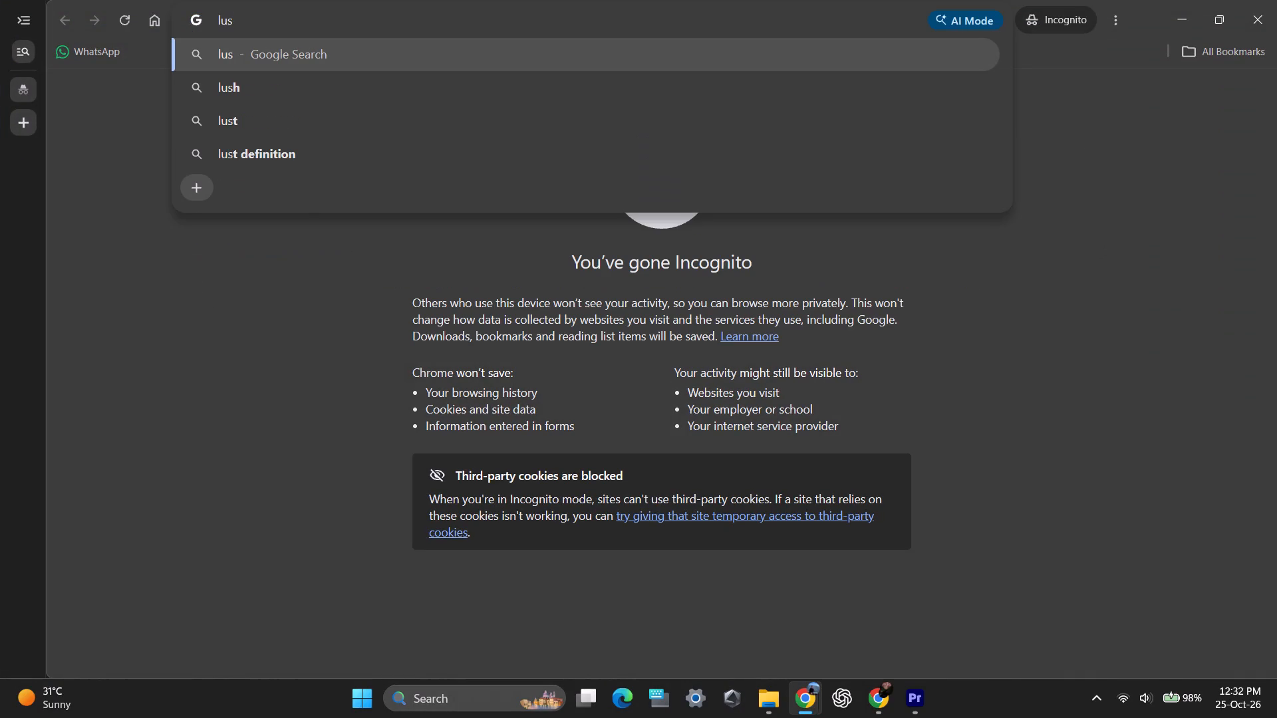
key("BackSpace")
key("x")
type("ury fonts")
key("Return")
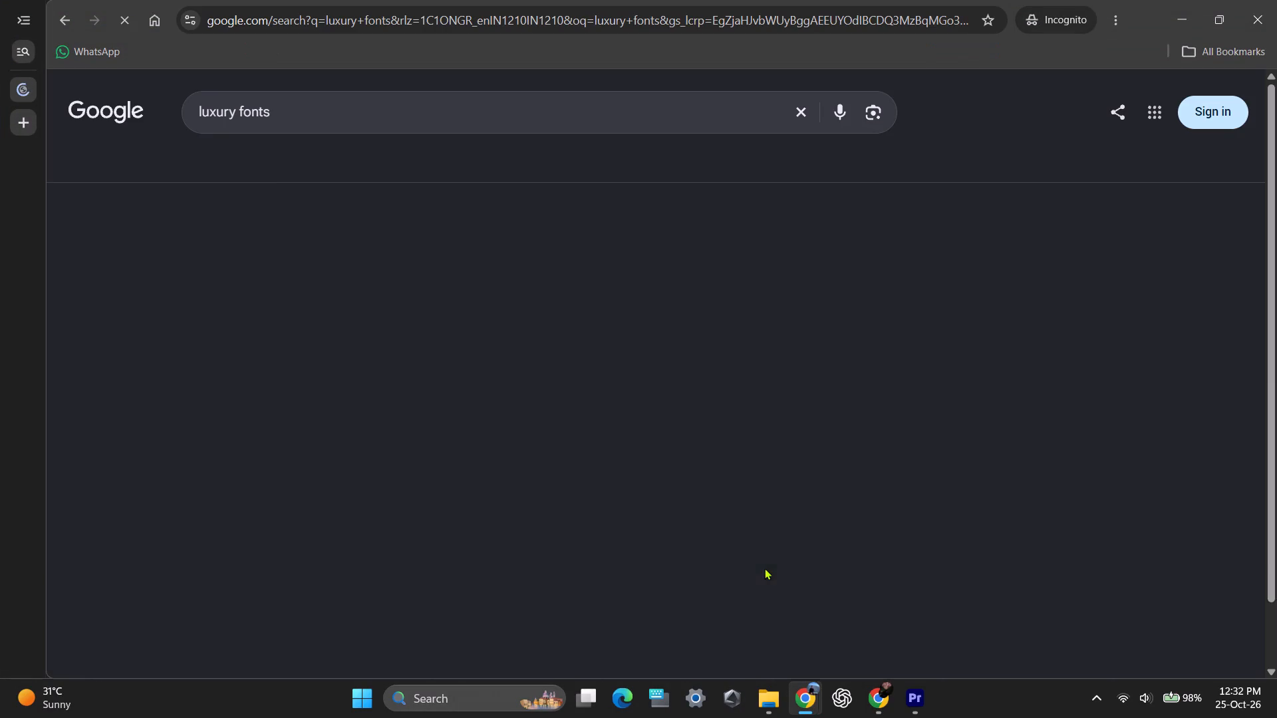
scroll(306, 290, "down", 3)
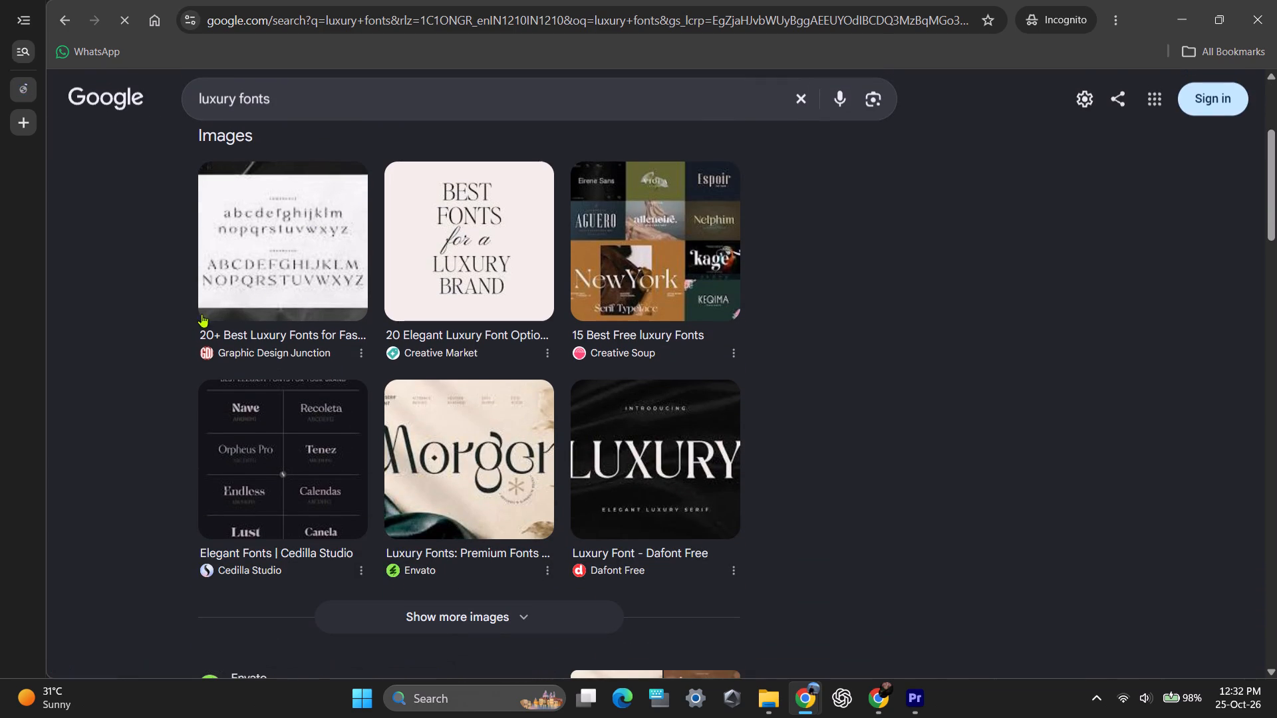
scroll(108, 340, "down", 4)
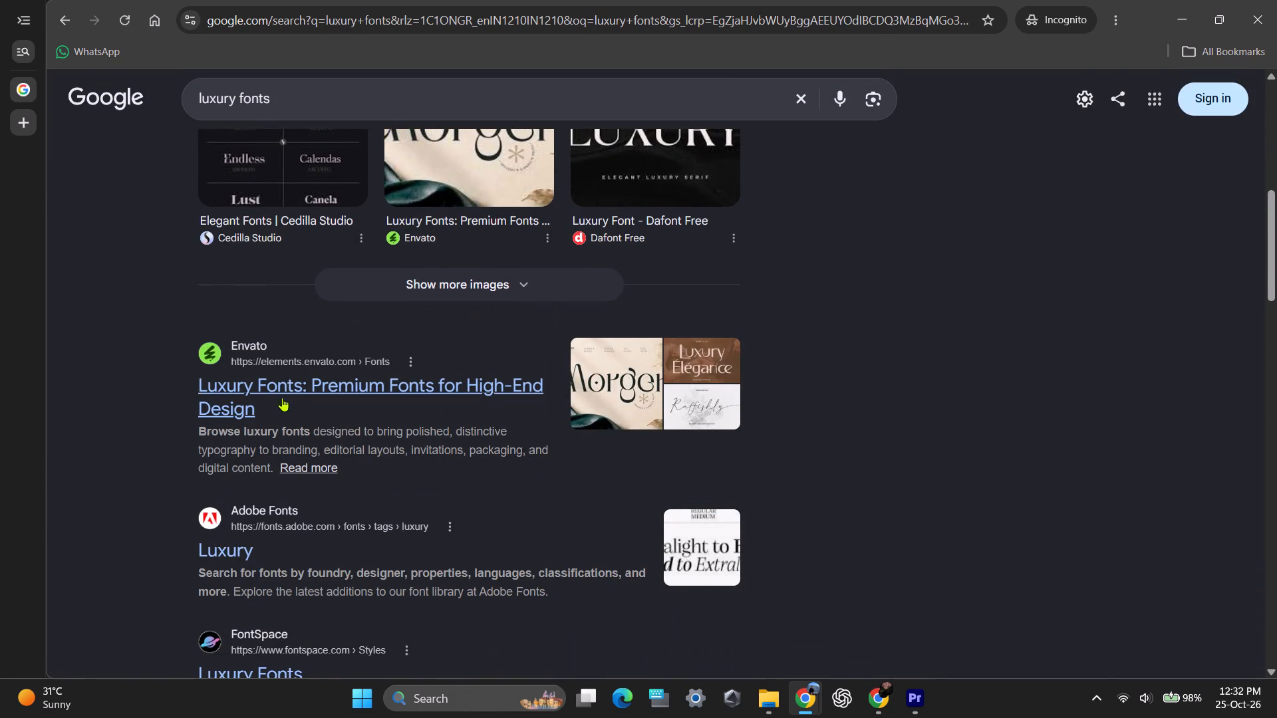
scroll(257, 389, "down", 1)
scroll(257, 389, "up", 15)
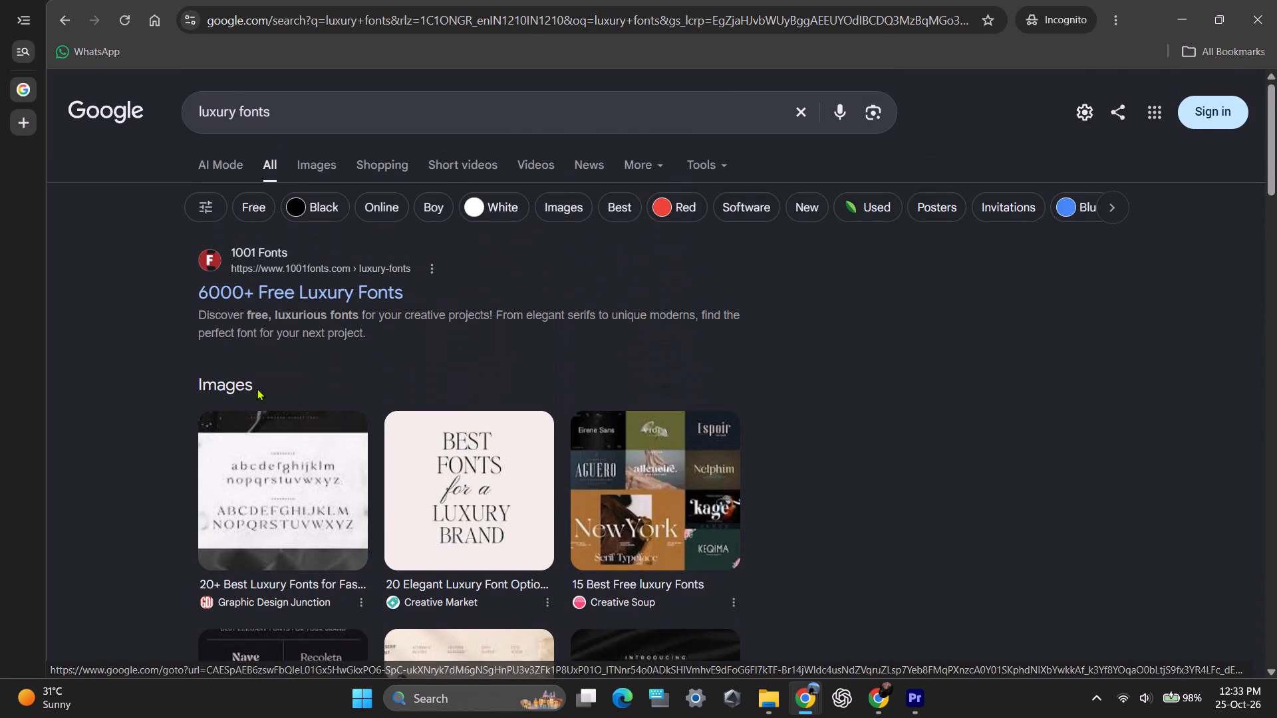
Refine the search to "luxury fonts name", show the image results, and examine the "15 Best Free luxury Fonts" preview.
left_click(311, 117)
key("space")
type("name")
key("Return")
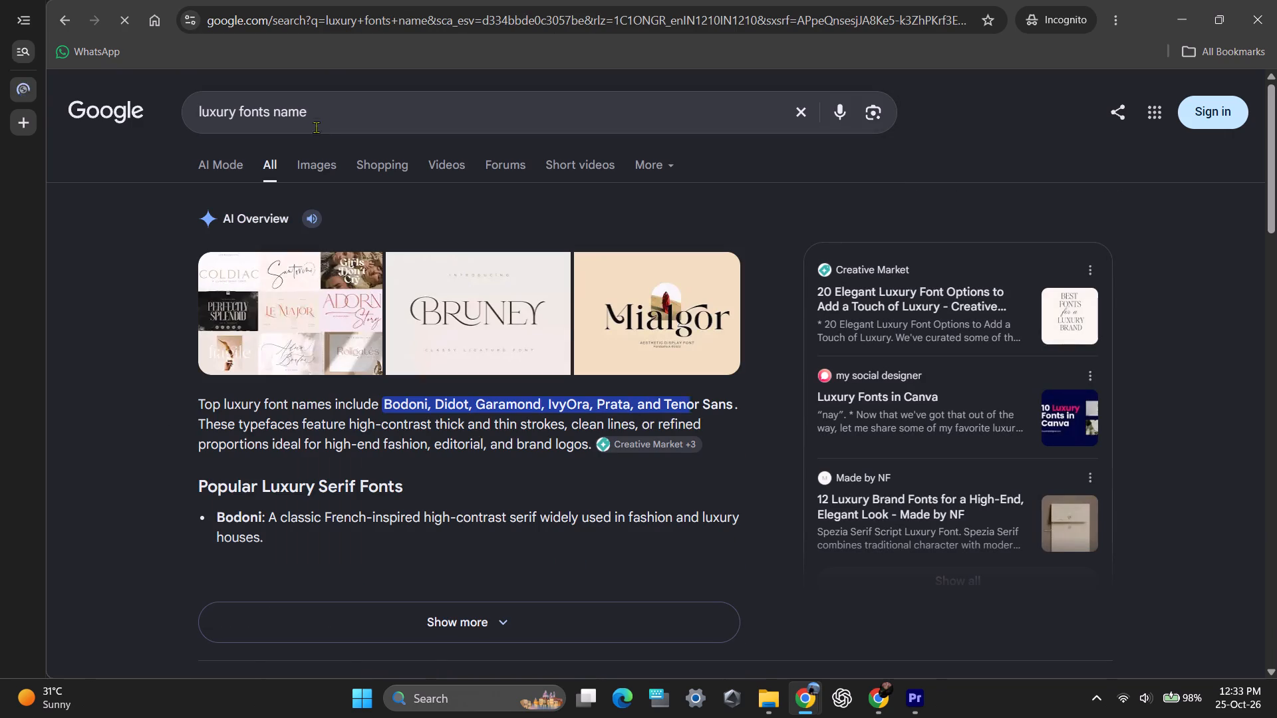
left_click(305, 164)
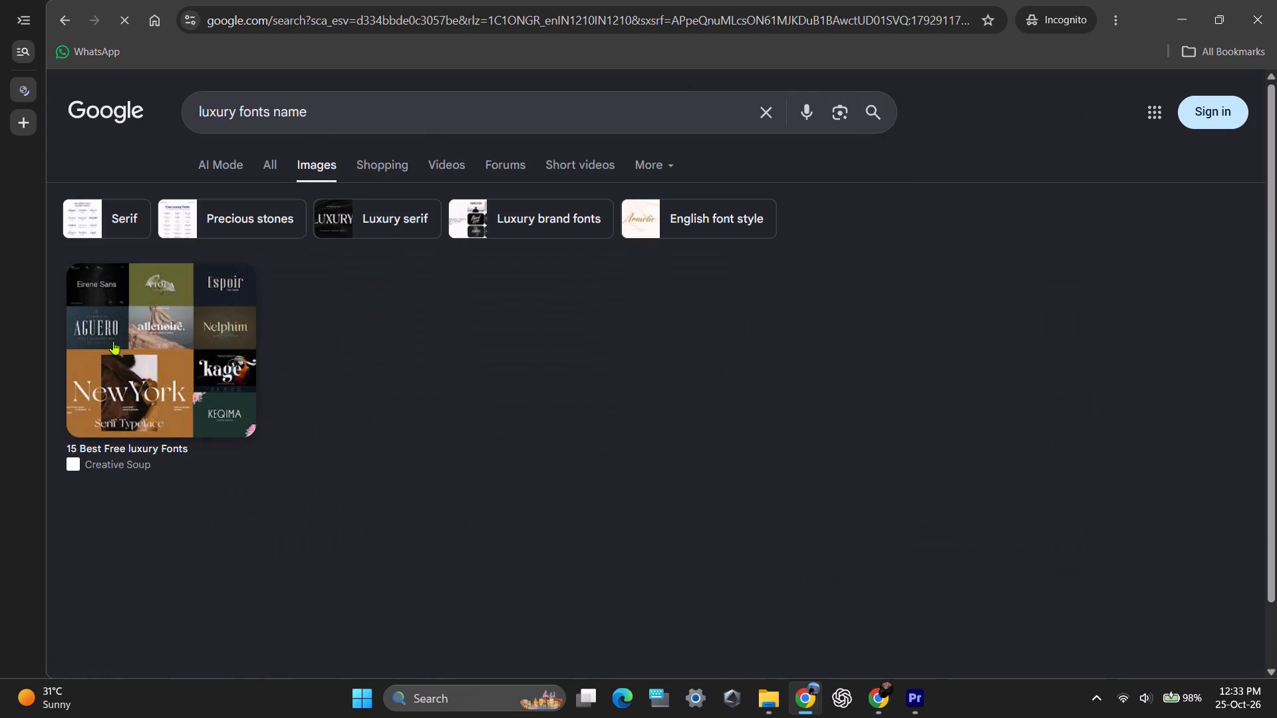
left_click(192, 365)
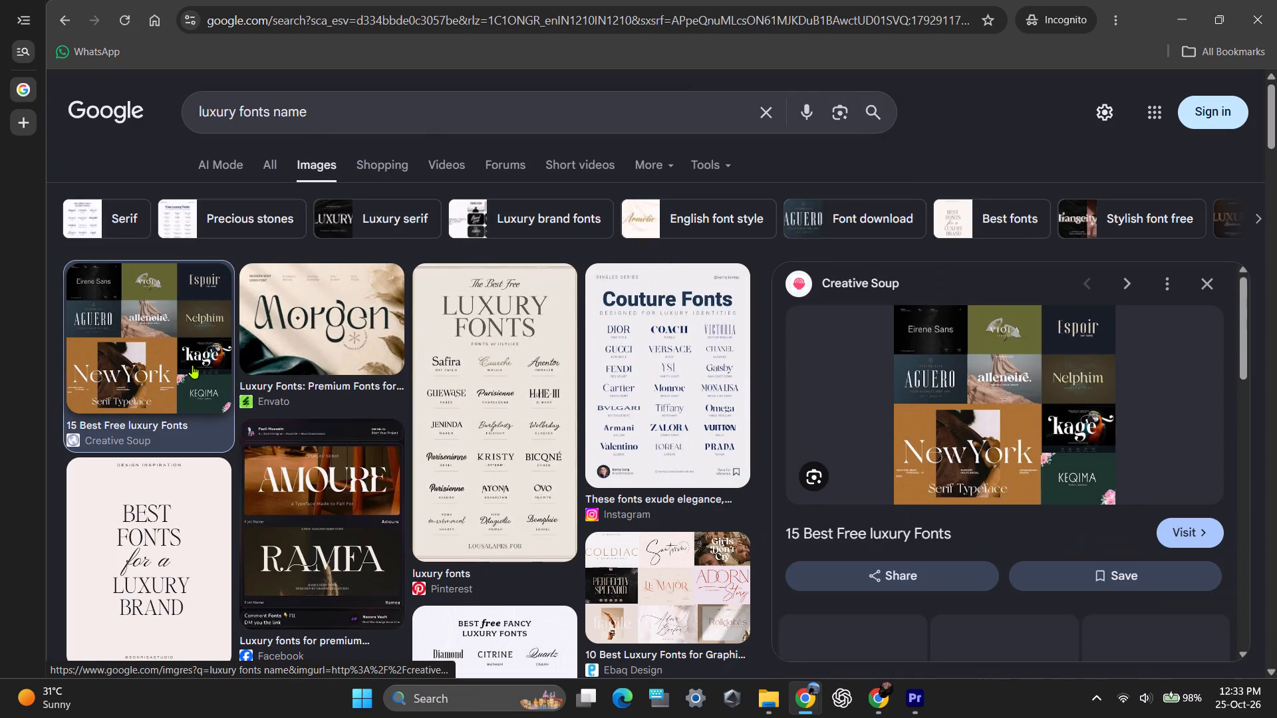
key("alt+Tab")
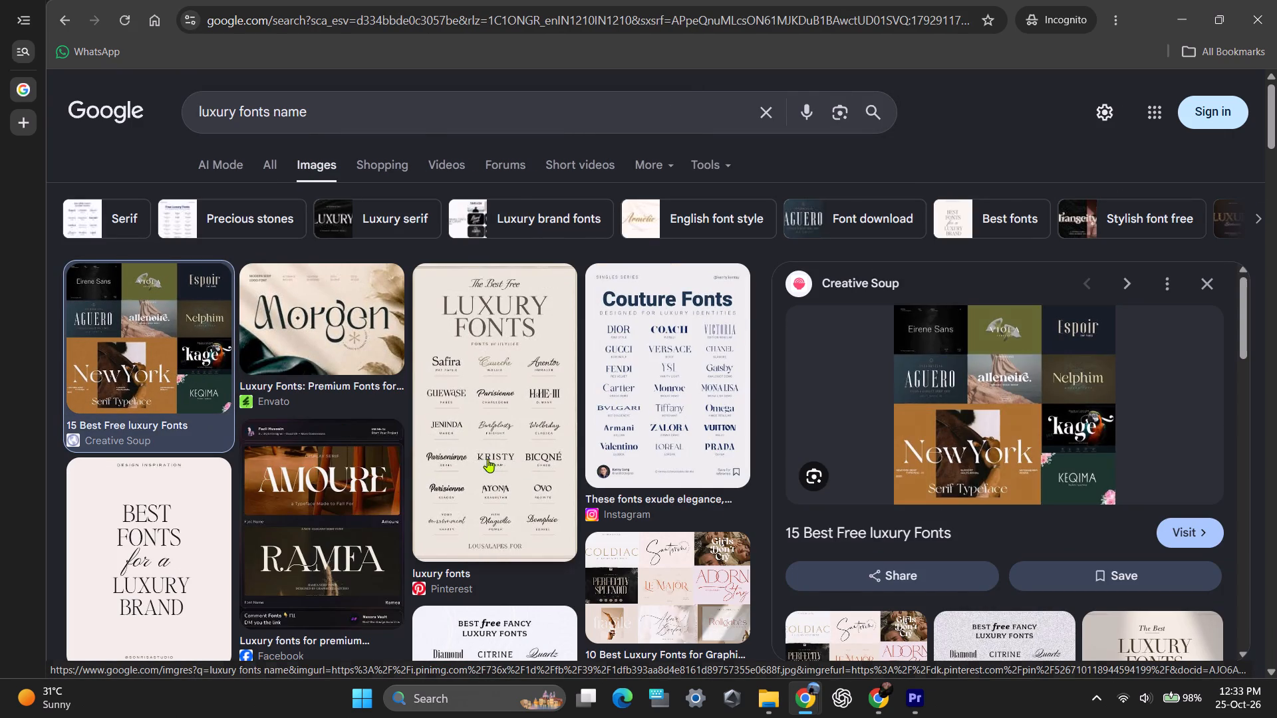
Switch to Premiere, select the "Luxury Beyond Imagination" title, and preview fonts on it from Times New Roman Bold Italic through Trajan Pro 3.
left_click(918, 712)
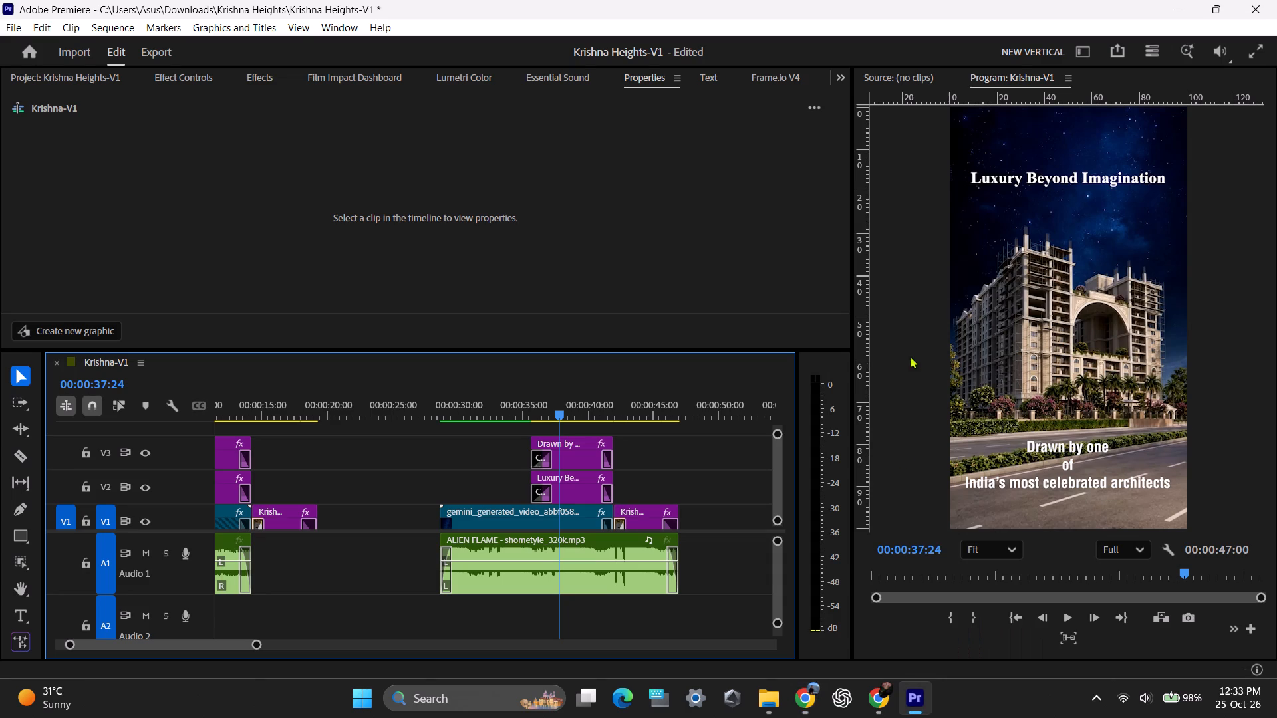
double_click(1042, 179)
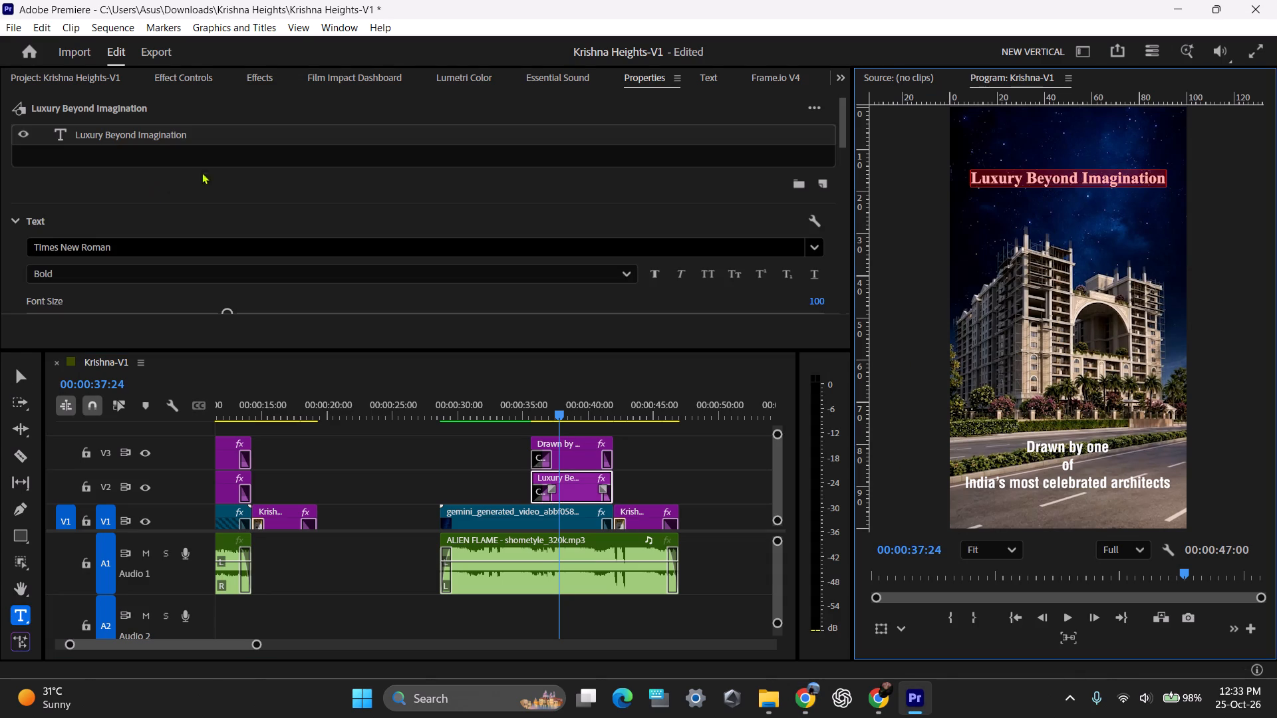
left_click(814, 249)
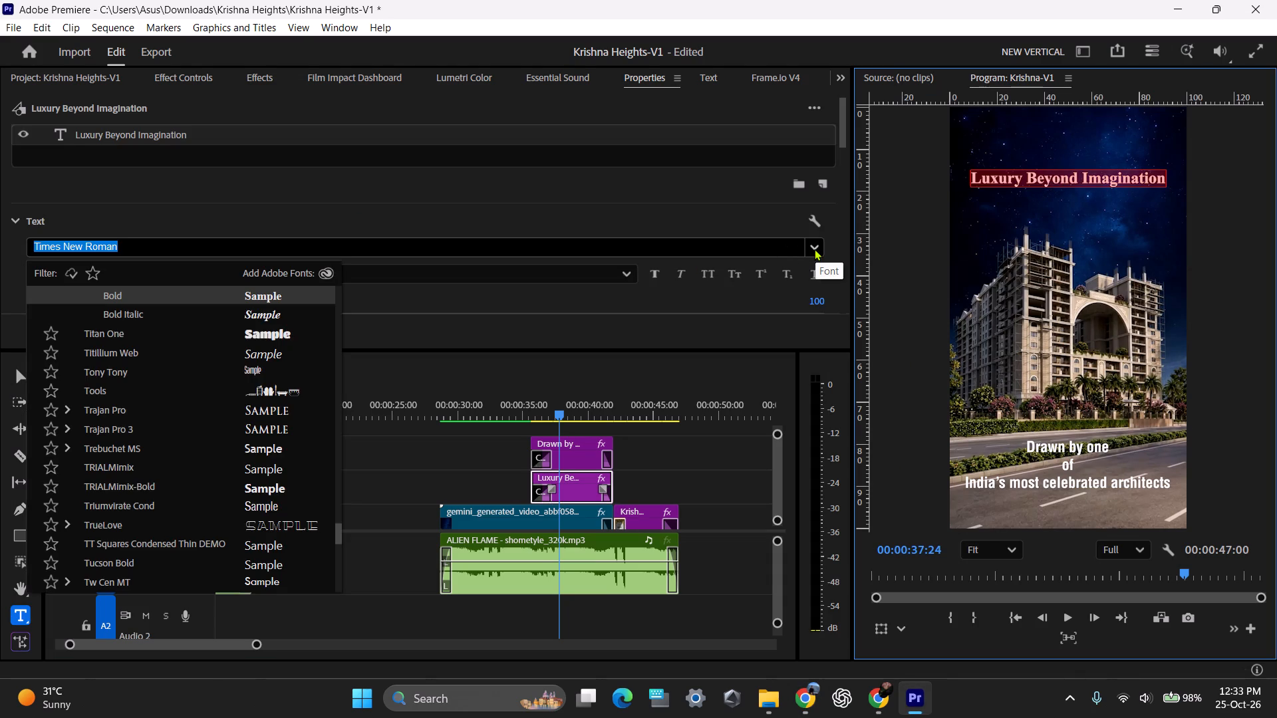
key("Down")
key("Down")
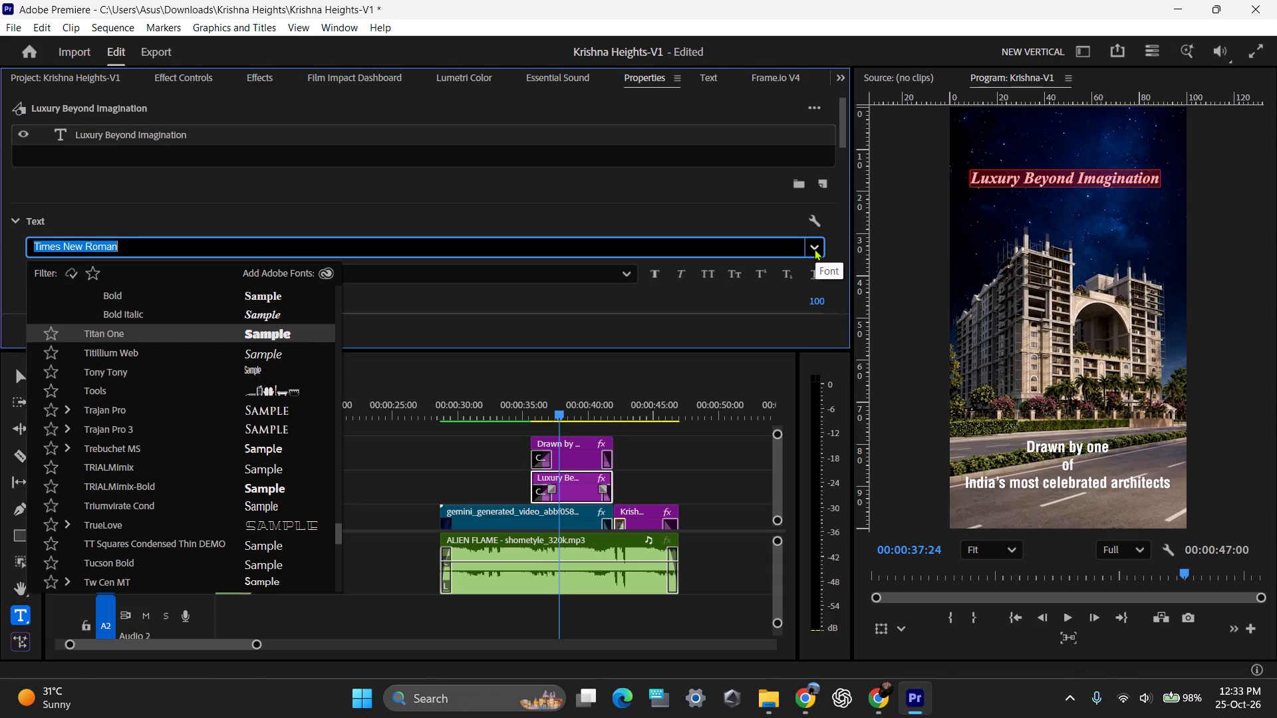
key("Up")
key("Down")
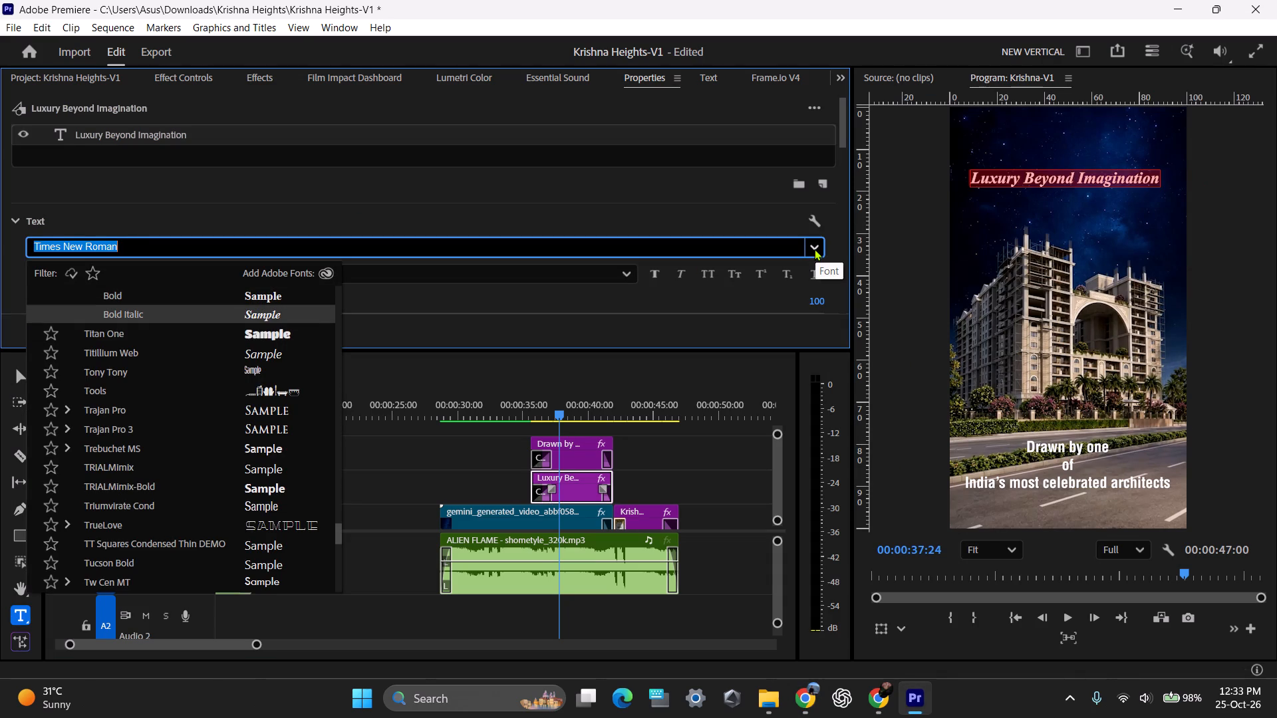
key("Down")
key("Down")
key("Up")
key("Down")
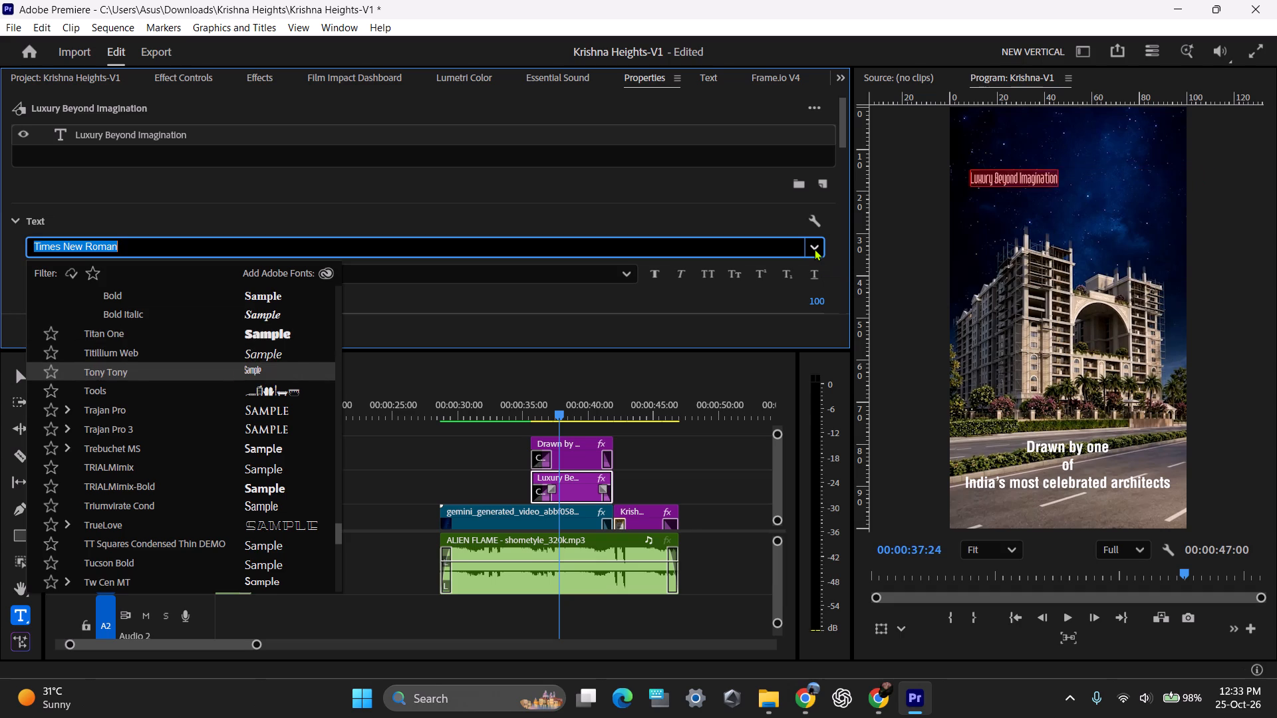
key("Down")
key("Down")
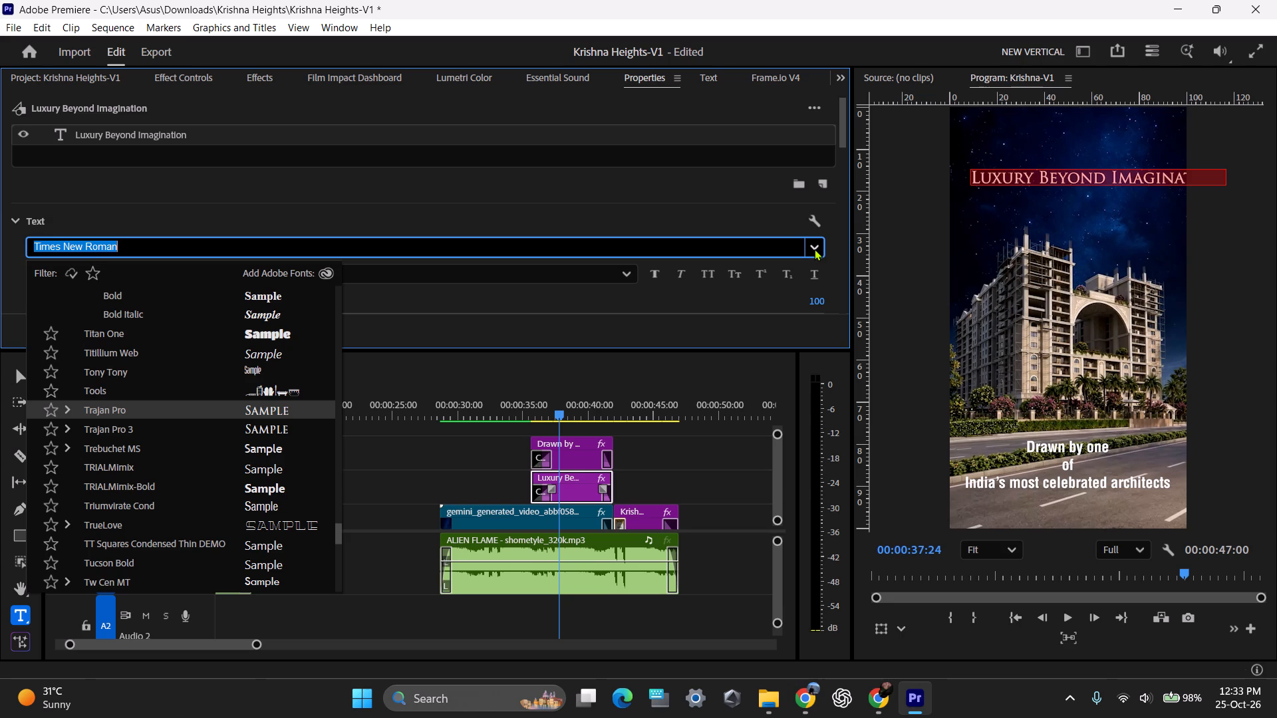
key("Down")
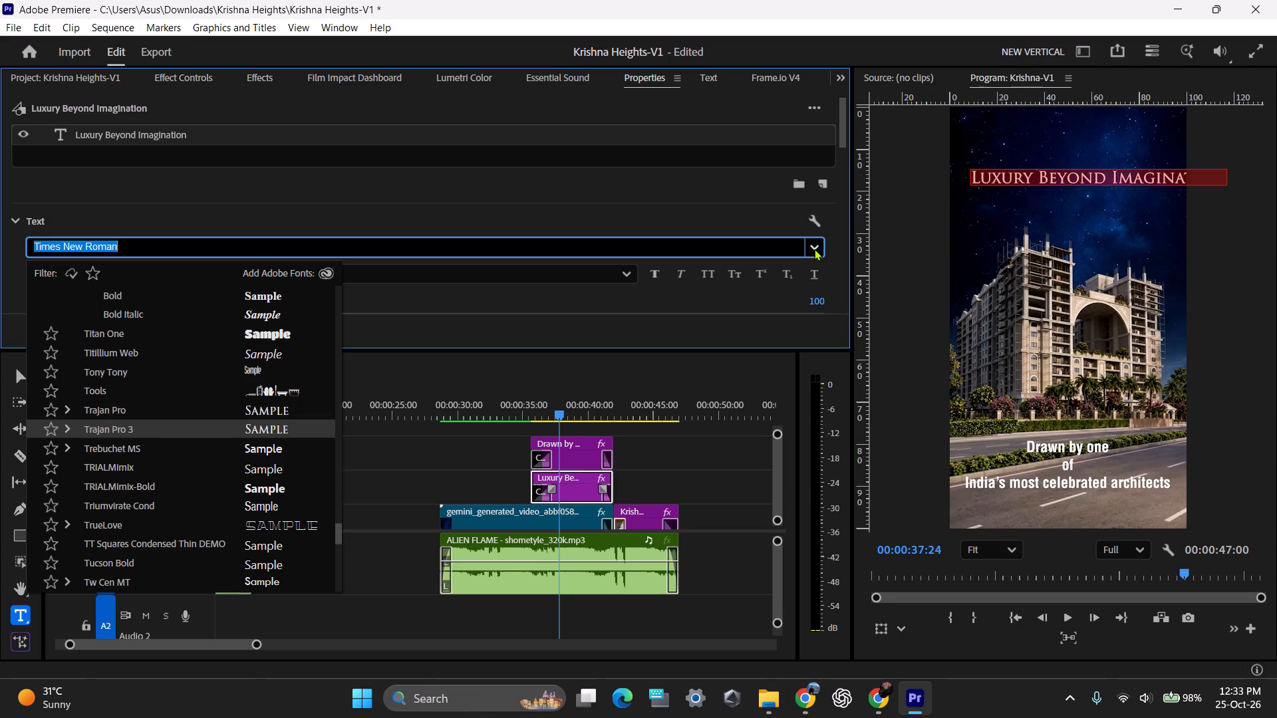
Preview the fonts from Trebuchet MS through Uni Sans on the "Luxury Beyond Imagination" title, comparing TRIALMimix with its bold version.
key("Down")
key("Down")
key("Down")
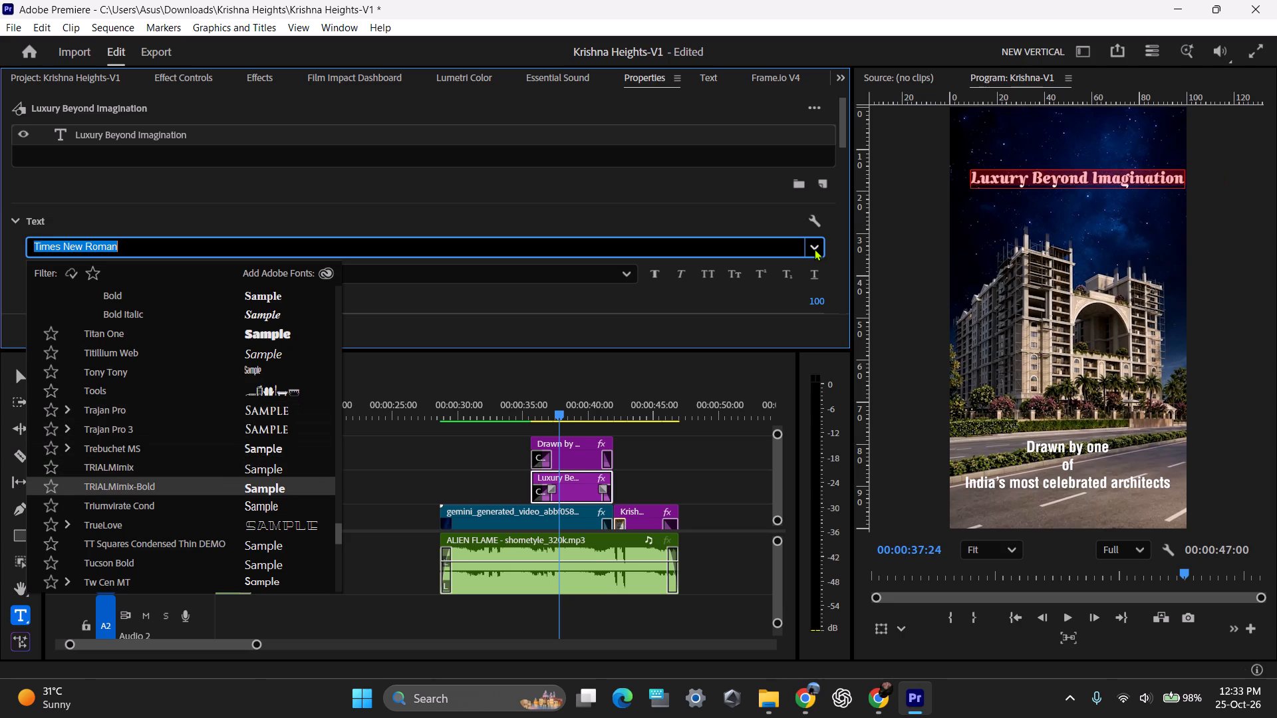
key("Up")
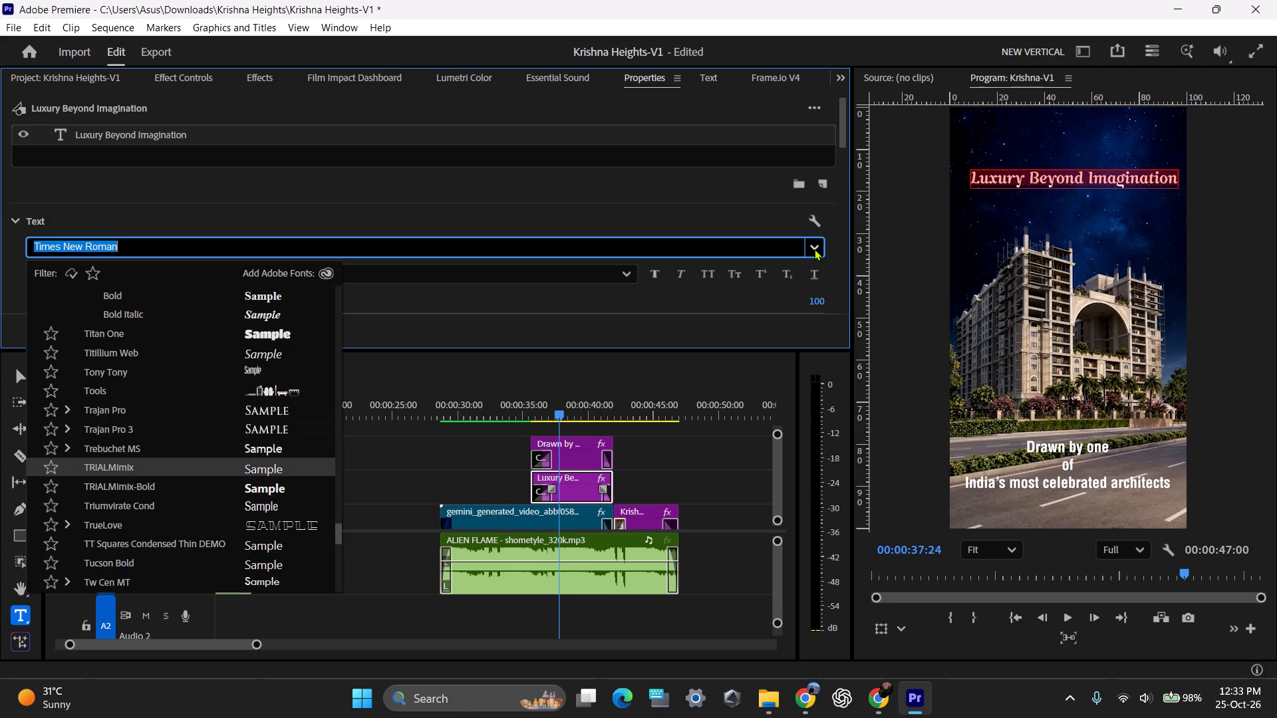
key("Down")
key("Down")
key("Down")
key("Down")
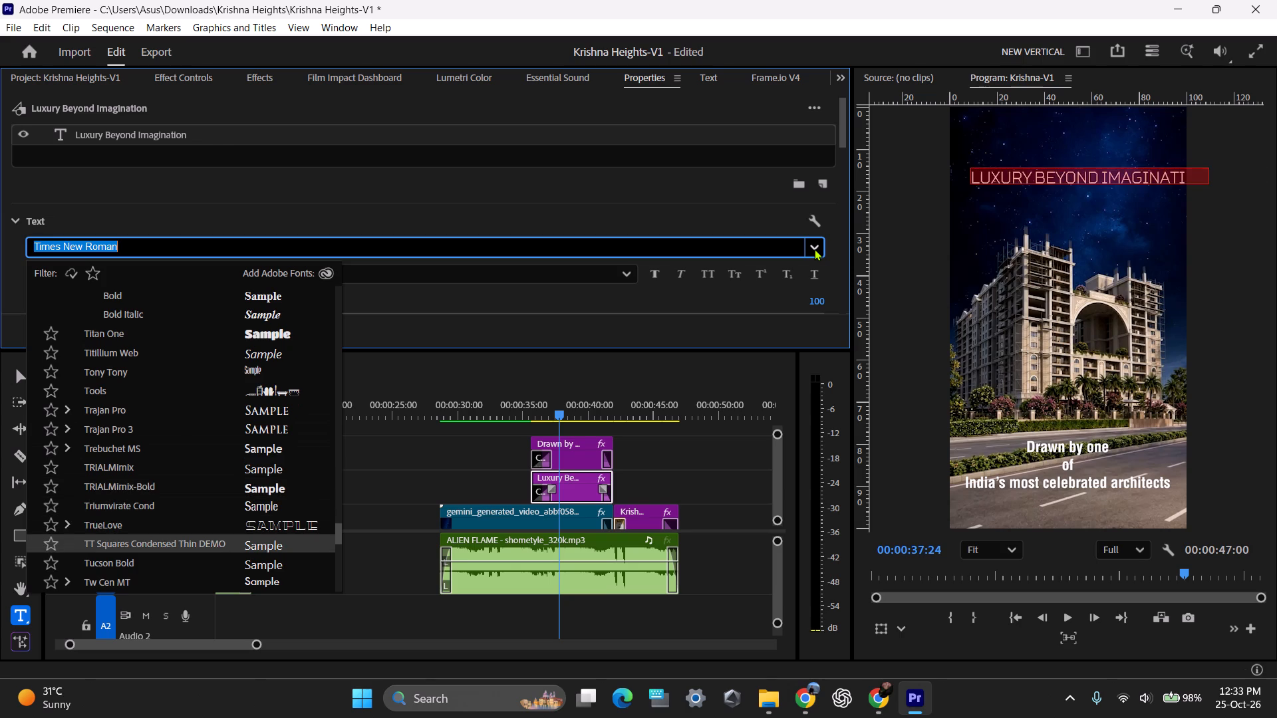
key("Down")
key("Down")
key("Down")
key("Down")
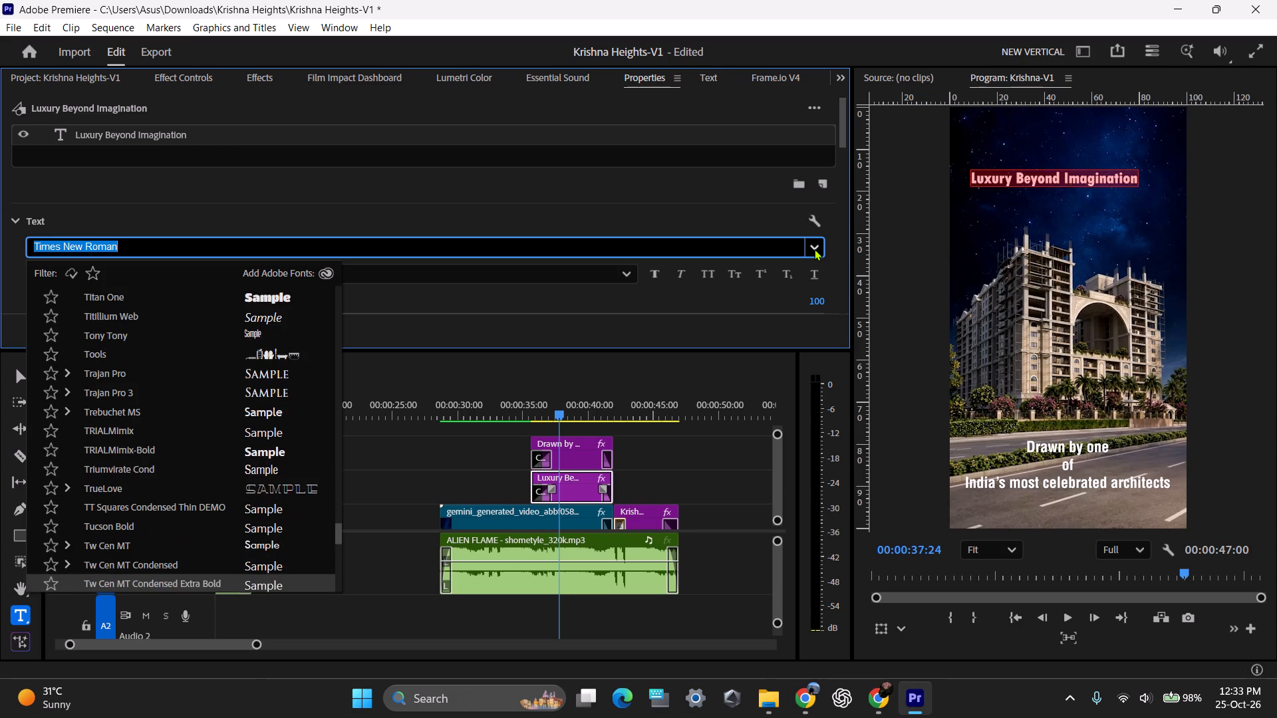
key("Down")
key("Down")
key("Down")
key("Down")
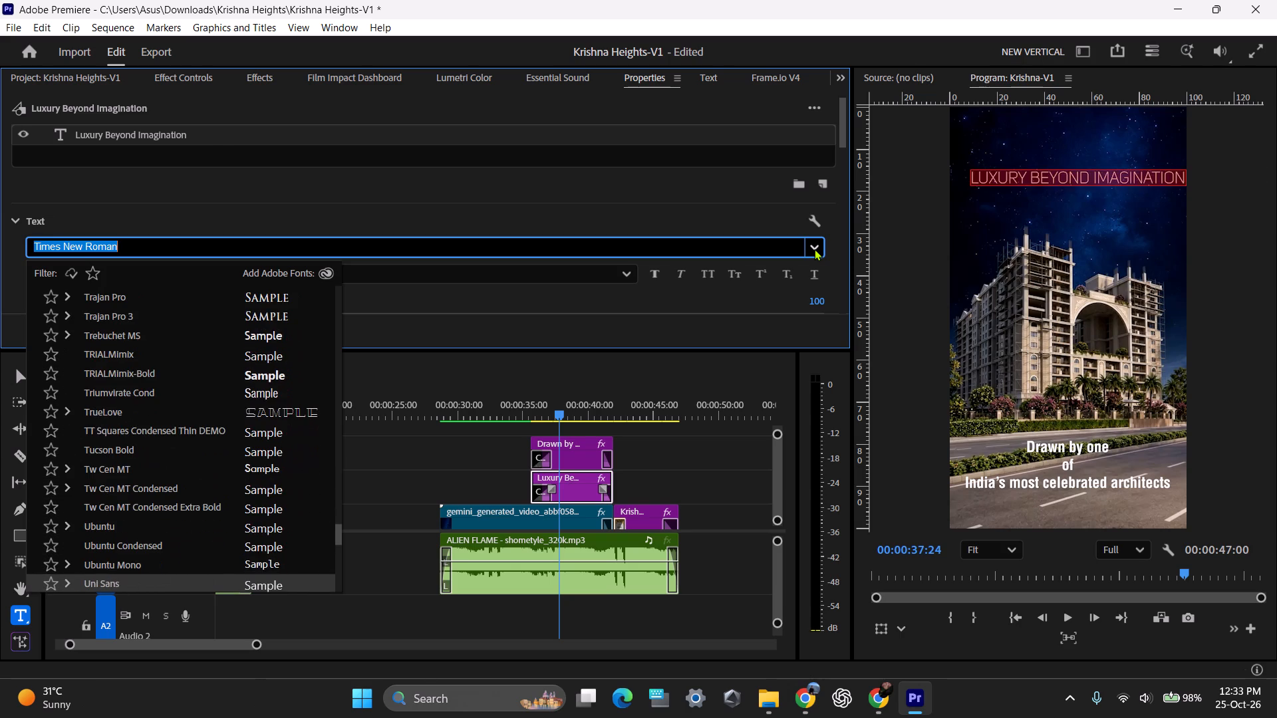
Preview the Uni Sans variants and the following fonts through Varela Round on the "Luxury Beyond Imagination" title.
key("Down")
key("Down")
key("Down")
key("Down")
key("Down")
key("Down")
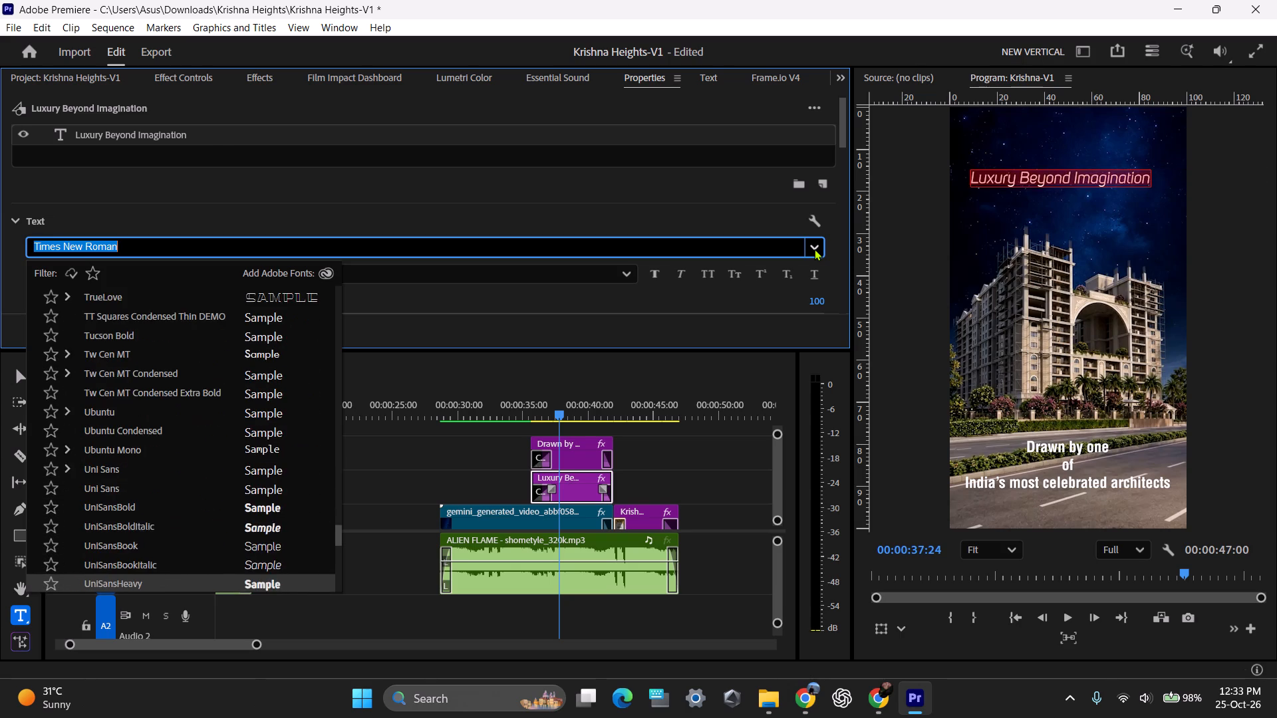
key("Down")
key("Down")
key("Down")
key("Down")
key("Down")
key("Down")
key("Down")
key("Down")
key("Down")
key("Down")
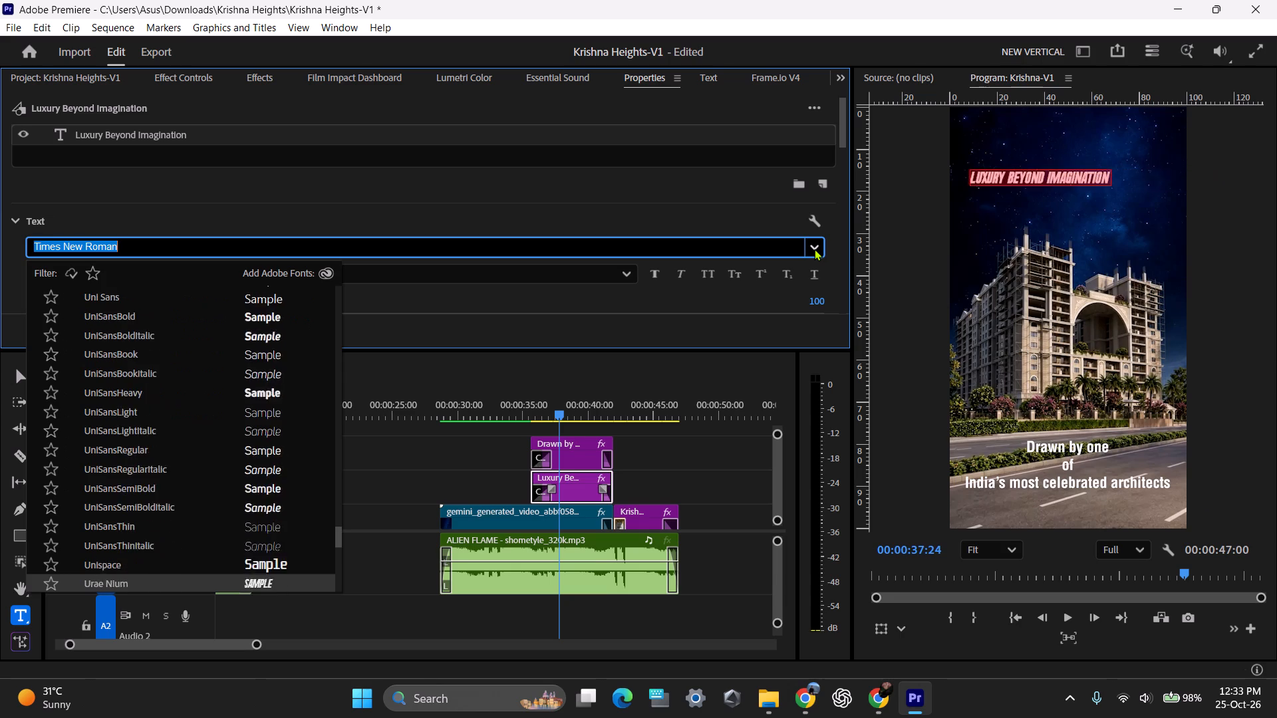
key("Down")
key("Down")
key("Down")
key("Down")
key("Up")
key("Up")
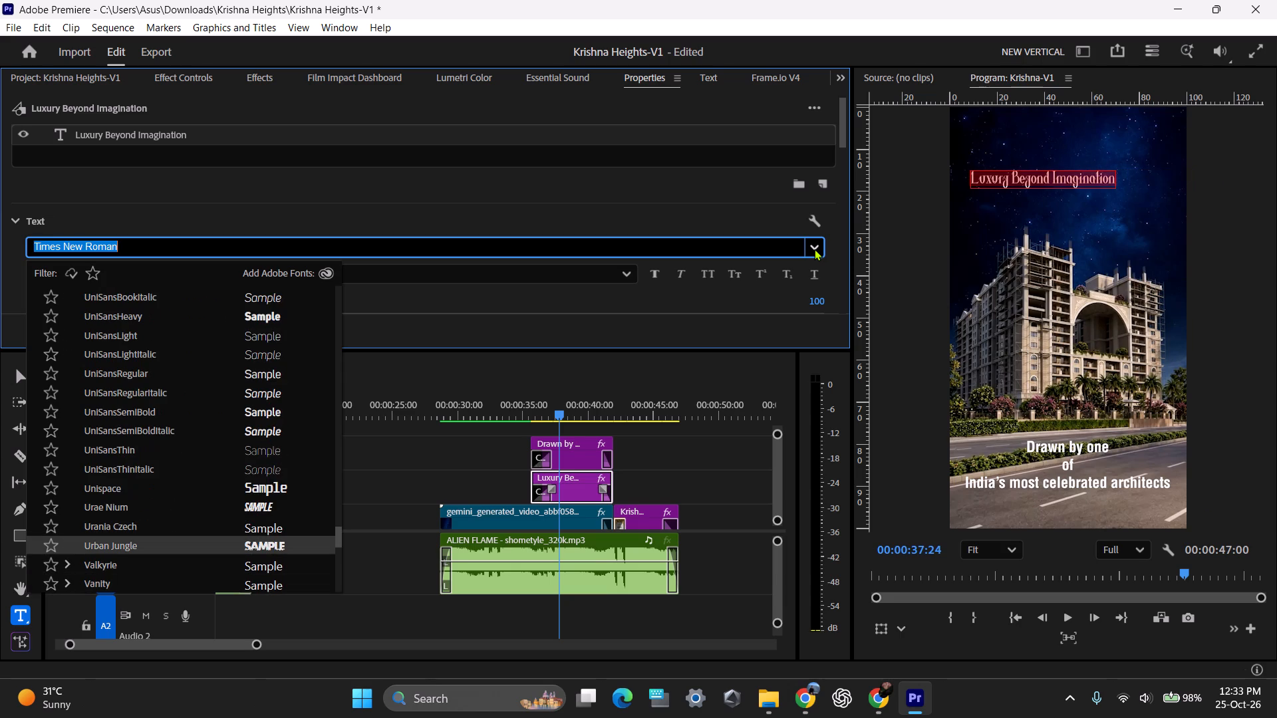
key("Down")
key("Down")
key("Down")
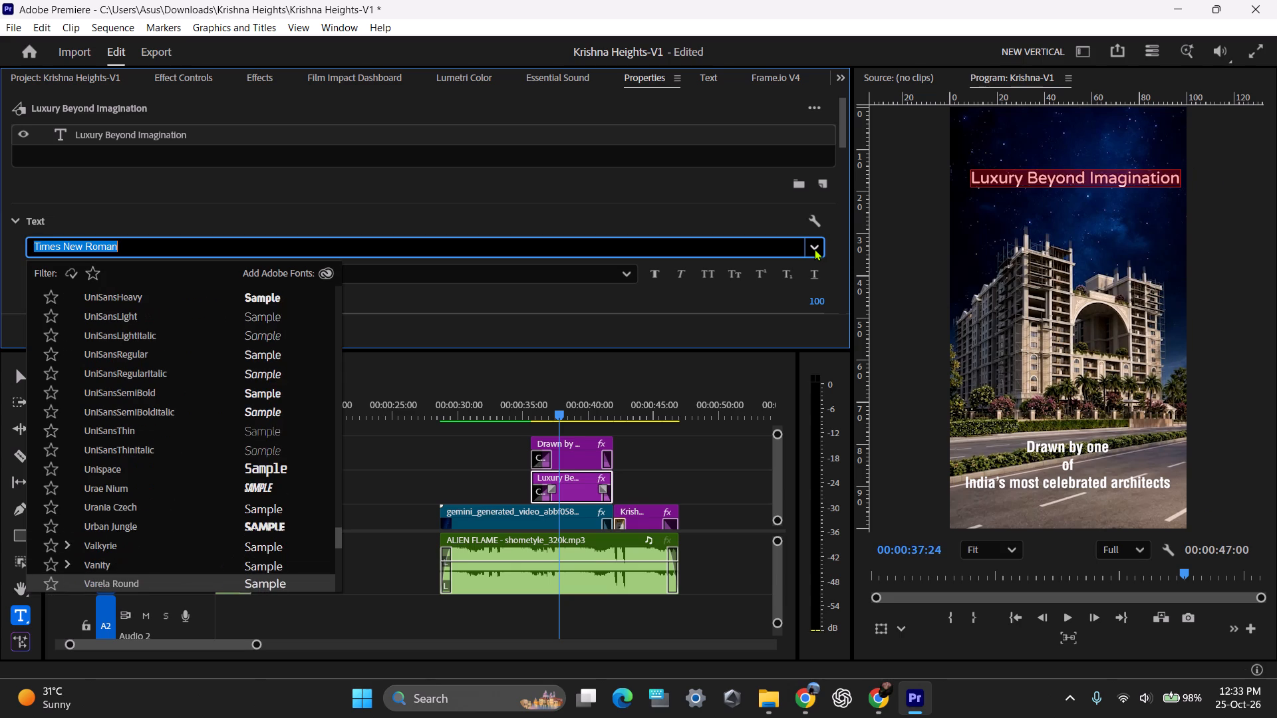
Preview the fonts from VCR OSD Mono through Webdings on the "Luxury Beyond Imagination" title, rechecking Wasted Vindey.
key("Down")
key("Down")
key("Down")
key("Down")
key("Down")
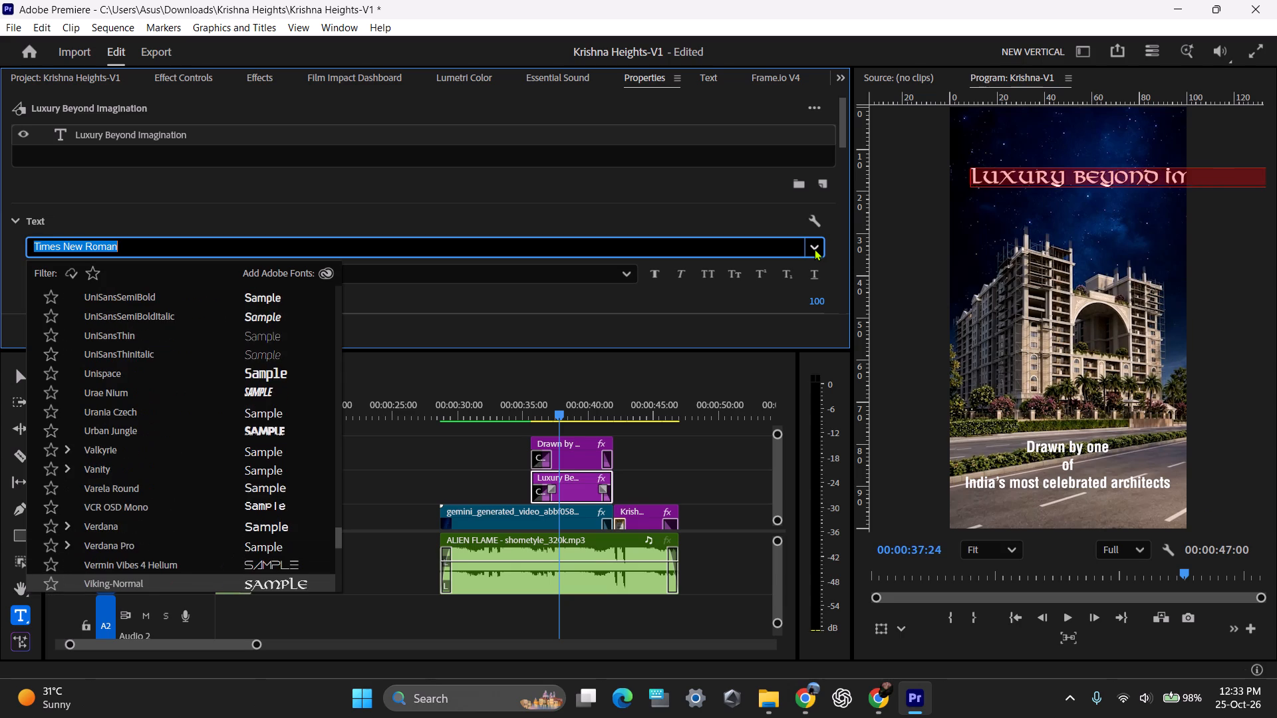
key("Down")
key("Down")
key("Down")
key("Down")
key("Down")
key("Down")
key("Down")
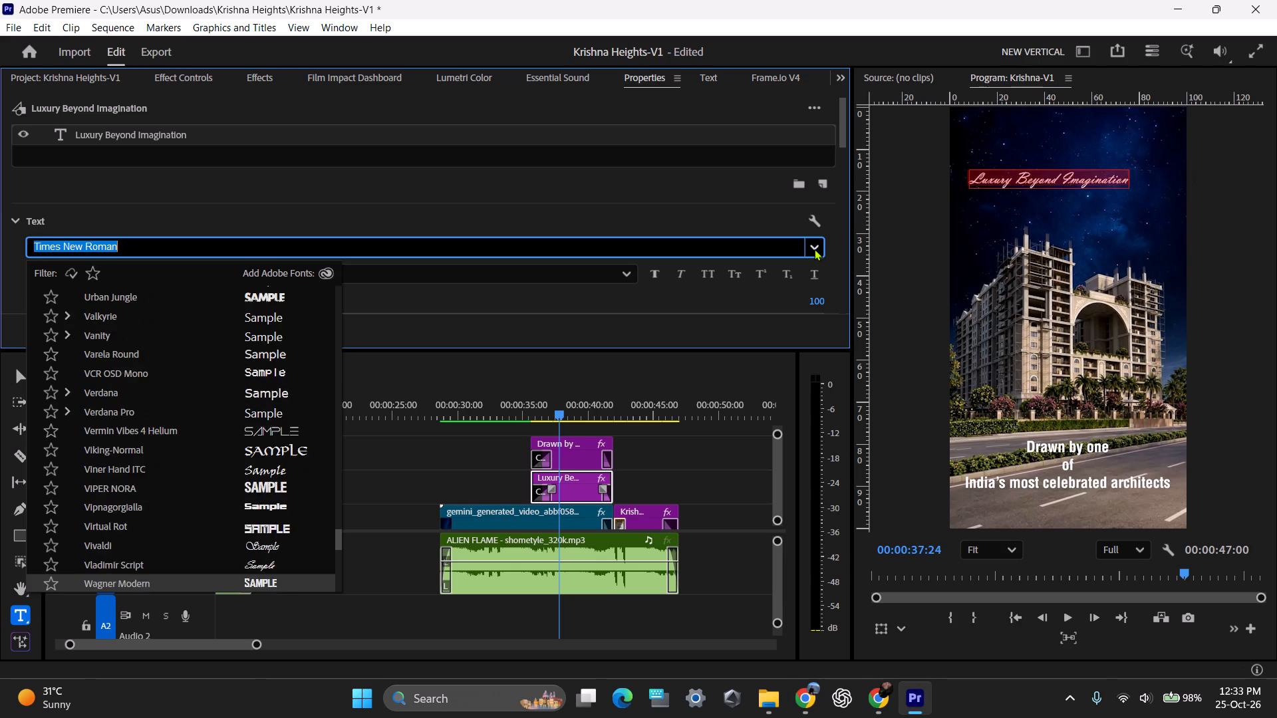
key("Down")
key("Down")
key("Up")
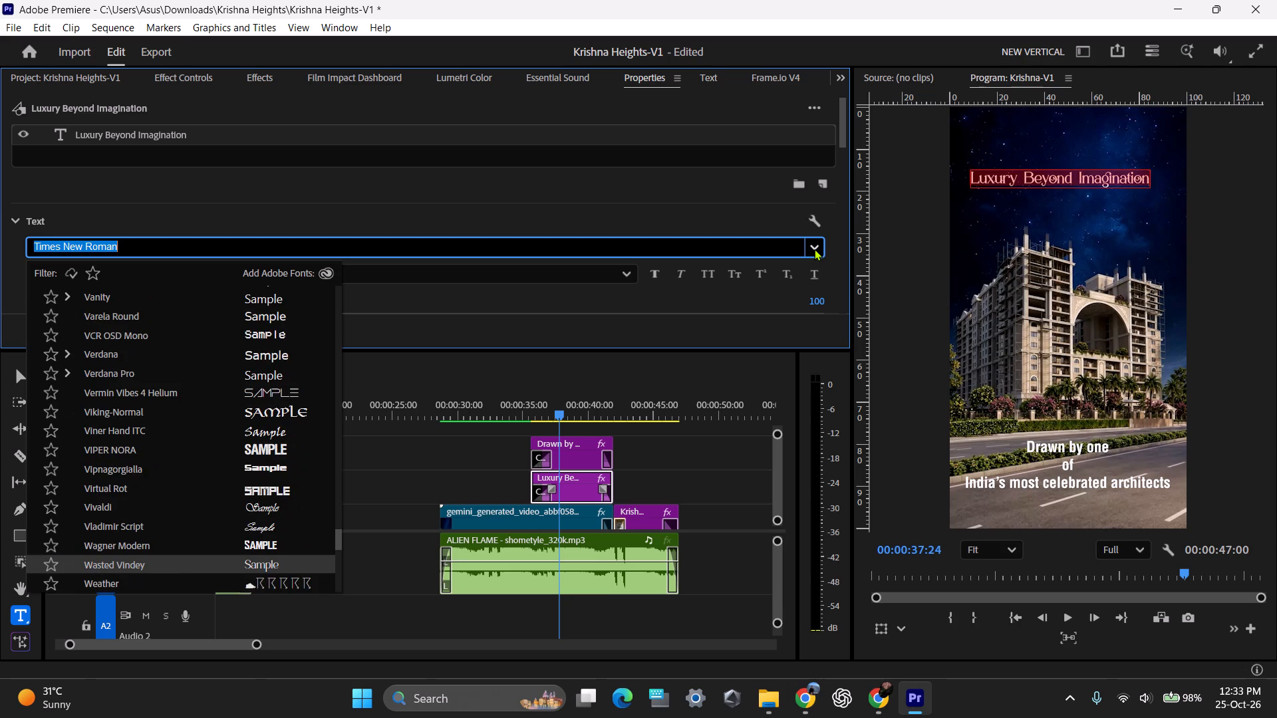
key("Down")
key("Down")
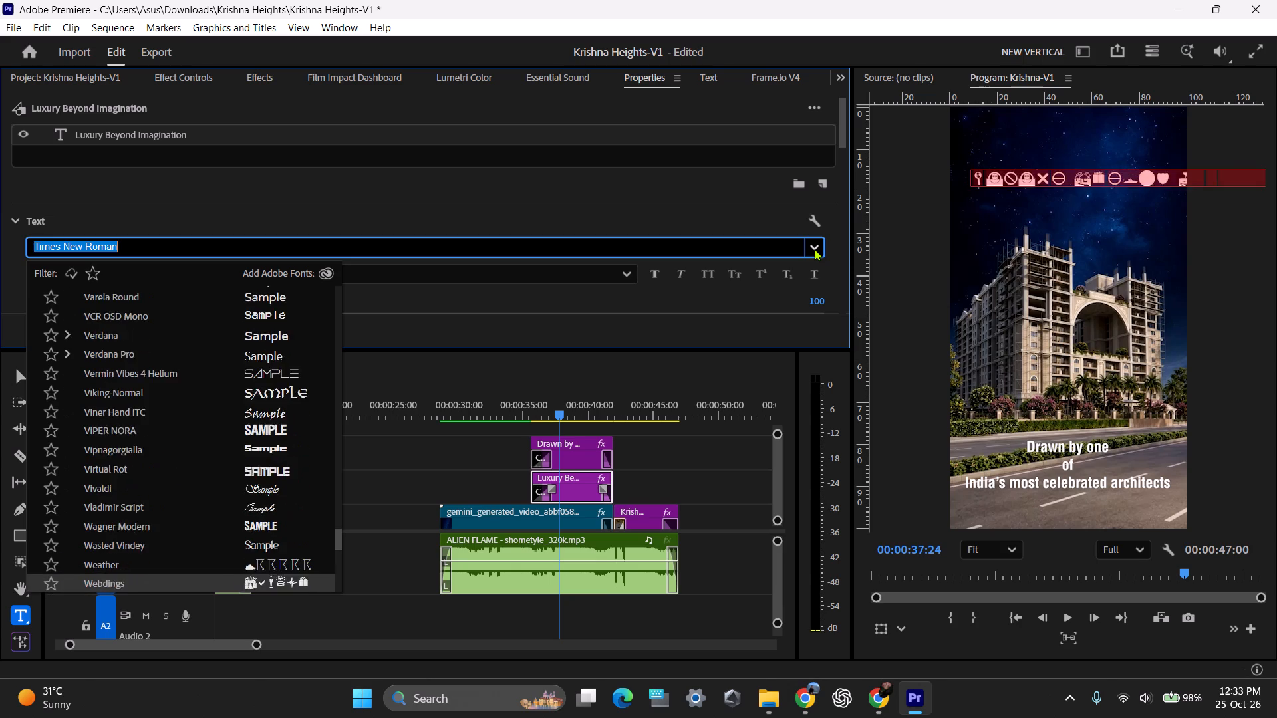
Preview the fonts following Webdings on the "Luxury Beyond Imagination" title, through Youth Power.
key("Down")
key("Down")
key("Down")
key("Down")
key("Down")
key("Down")
key("Down")
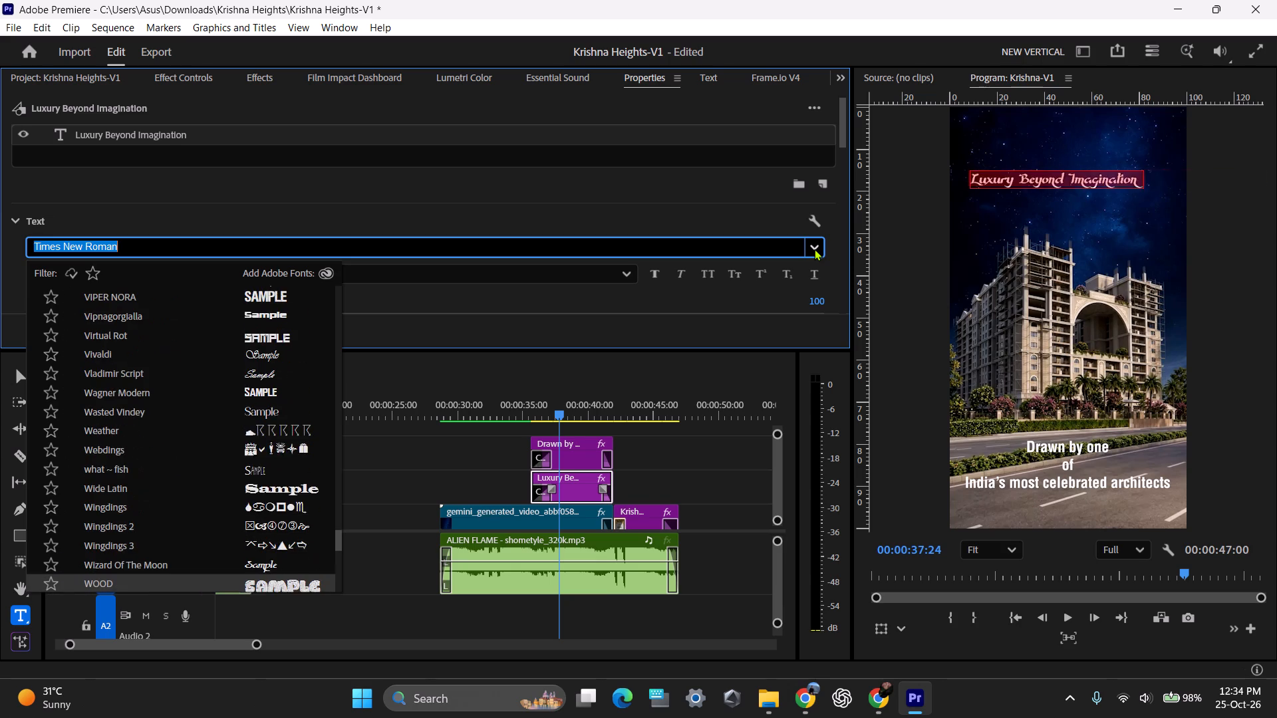
key("Down")
key("Down")
key("Down")
key("Down")
key("Down")
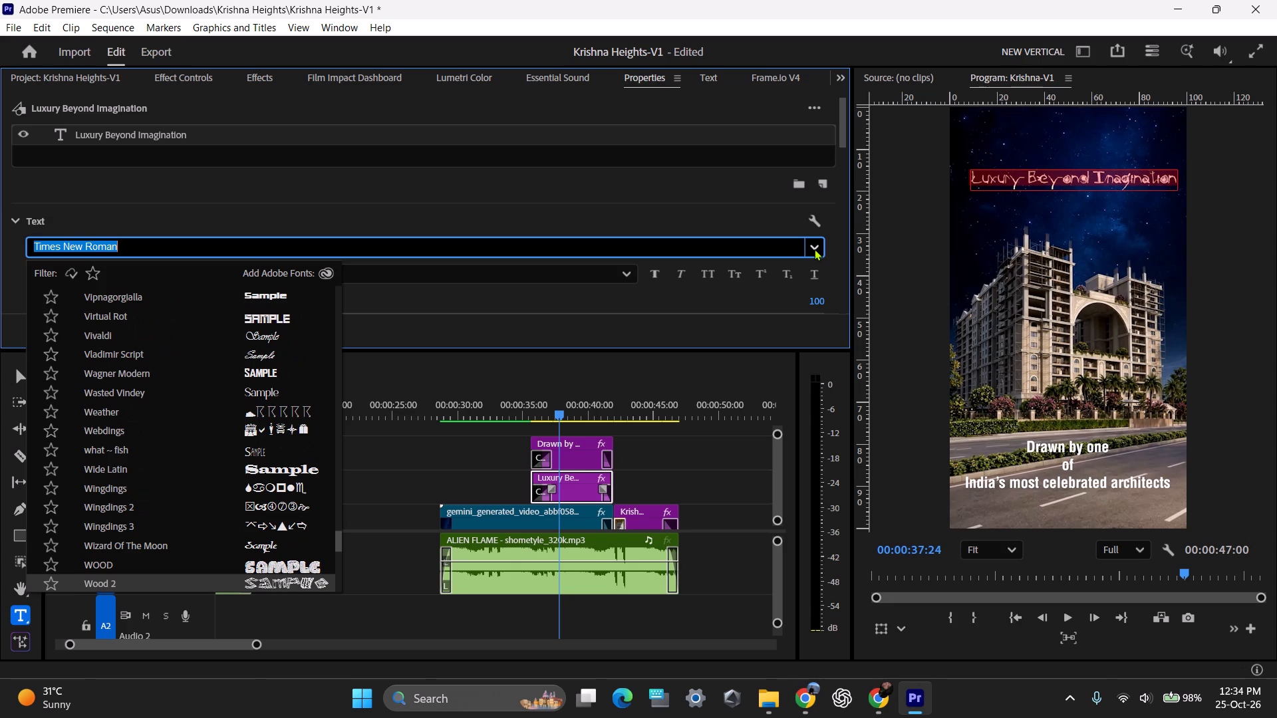
key("Down")
key("Down")
key("Down")
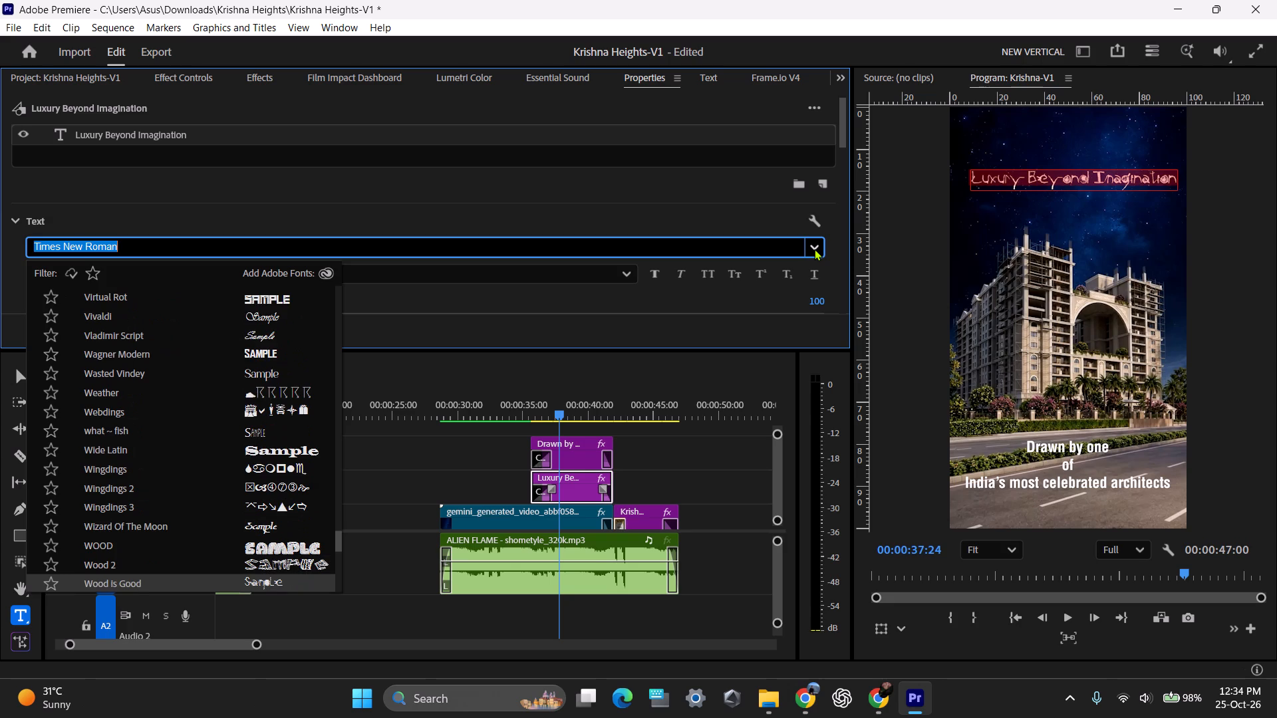
key("Down")
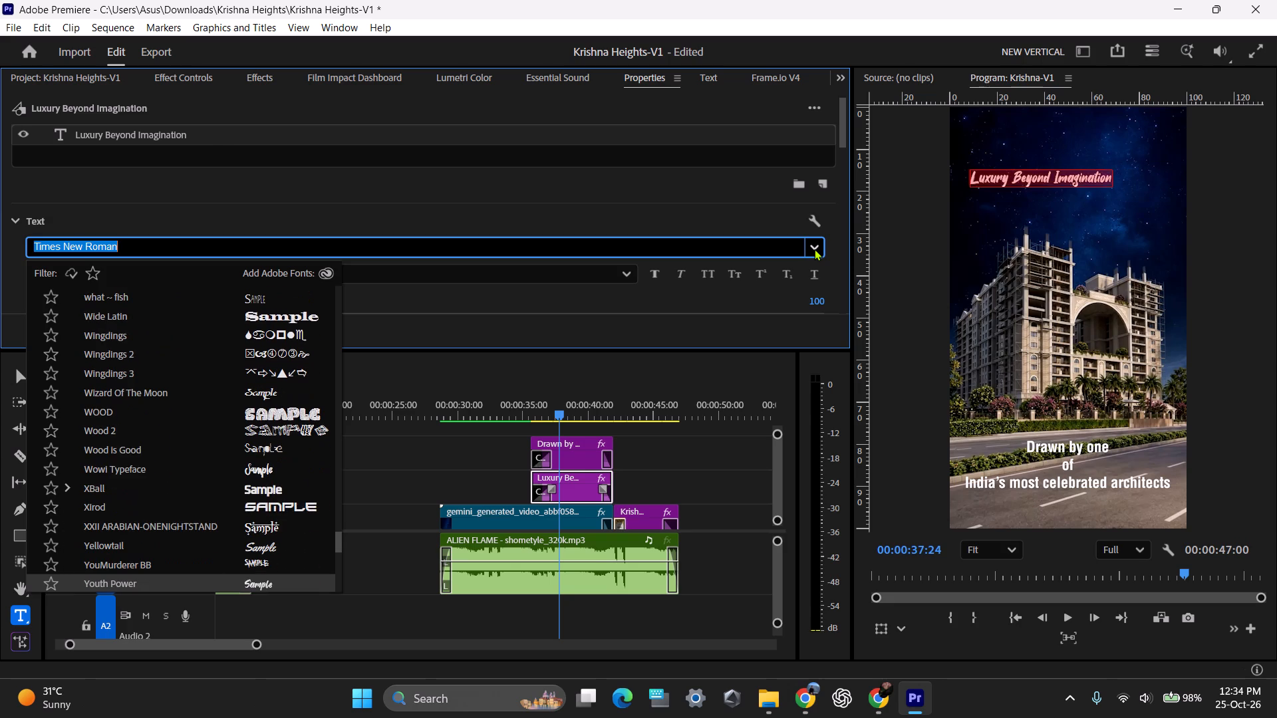
Compare Yellowtail, Youth Power, the Zapf fonts, Zefani Stencil and ZWAdobeF on the "Luxury Beyond Imagination" title.
key("Up")
key("Up")
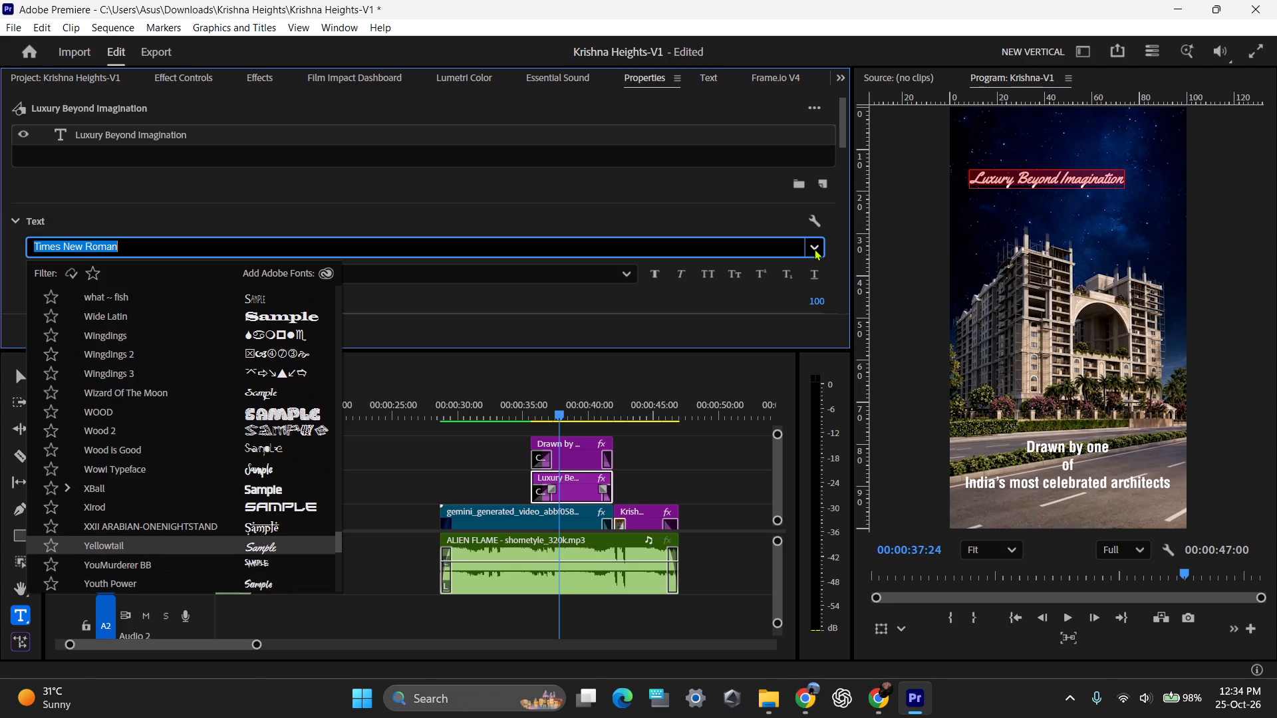
key("Down")
key("Down")
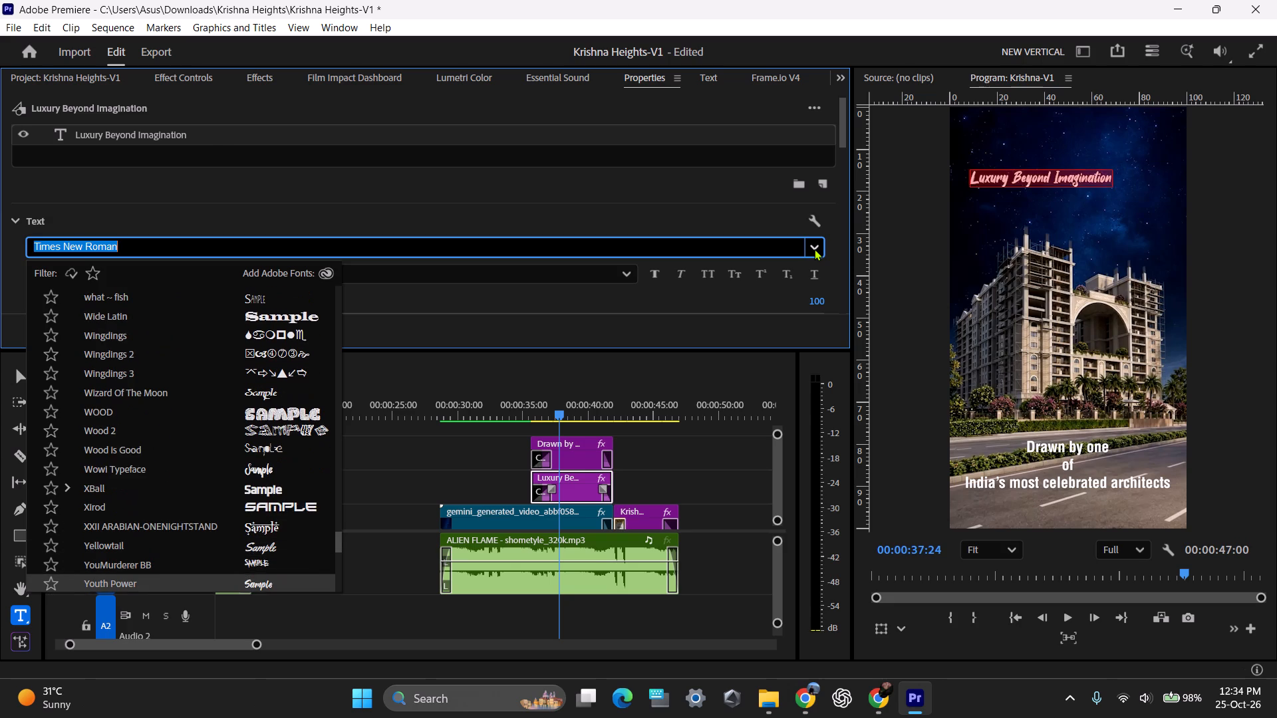
key("Up")
key("Up")
key("Down")
key("Down")
key("Down")
key("Down")
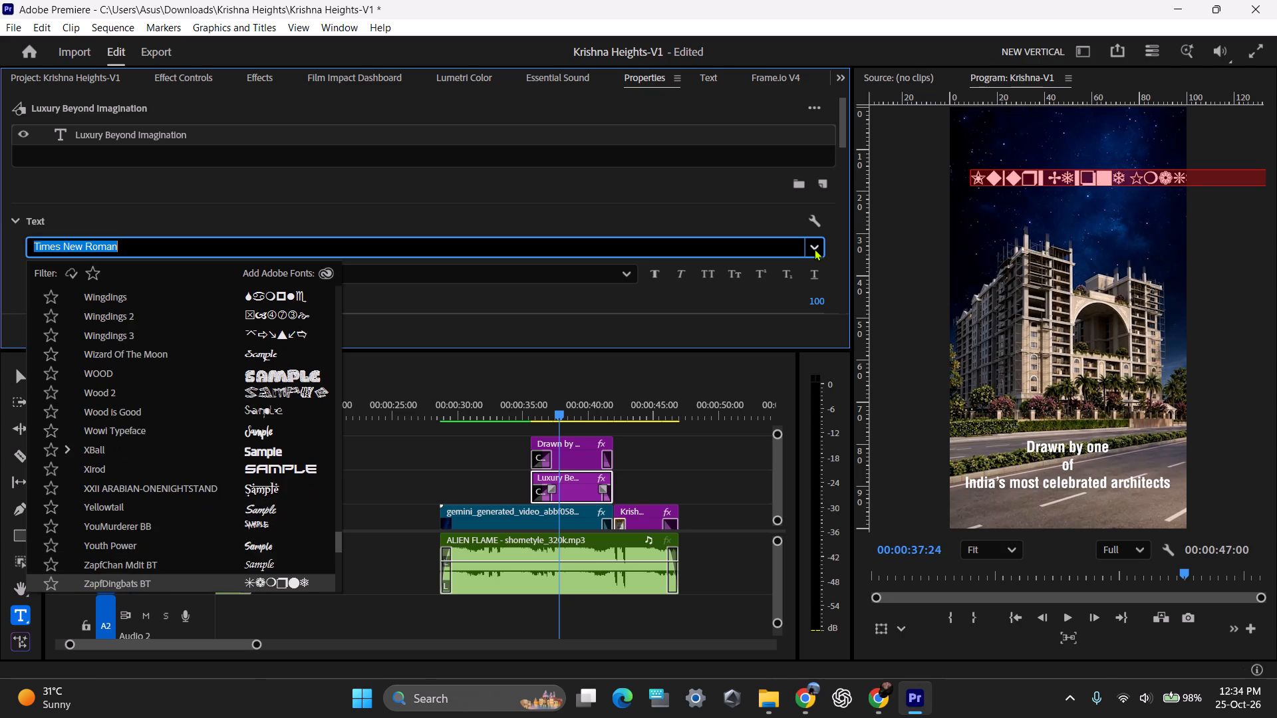
key("Up")
key("Down")
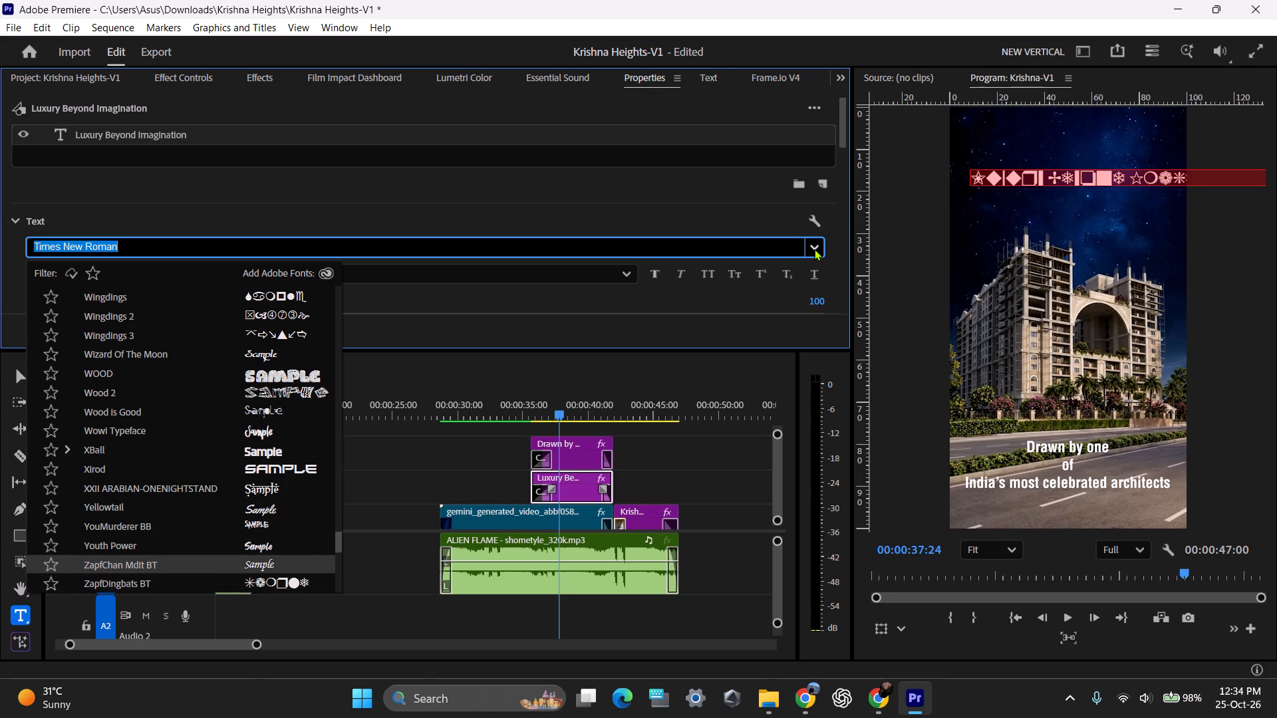
key("Down")
key("Down")
key("Up")
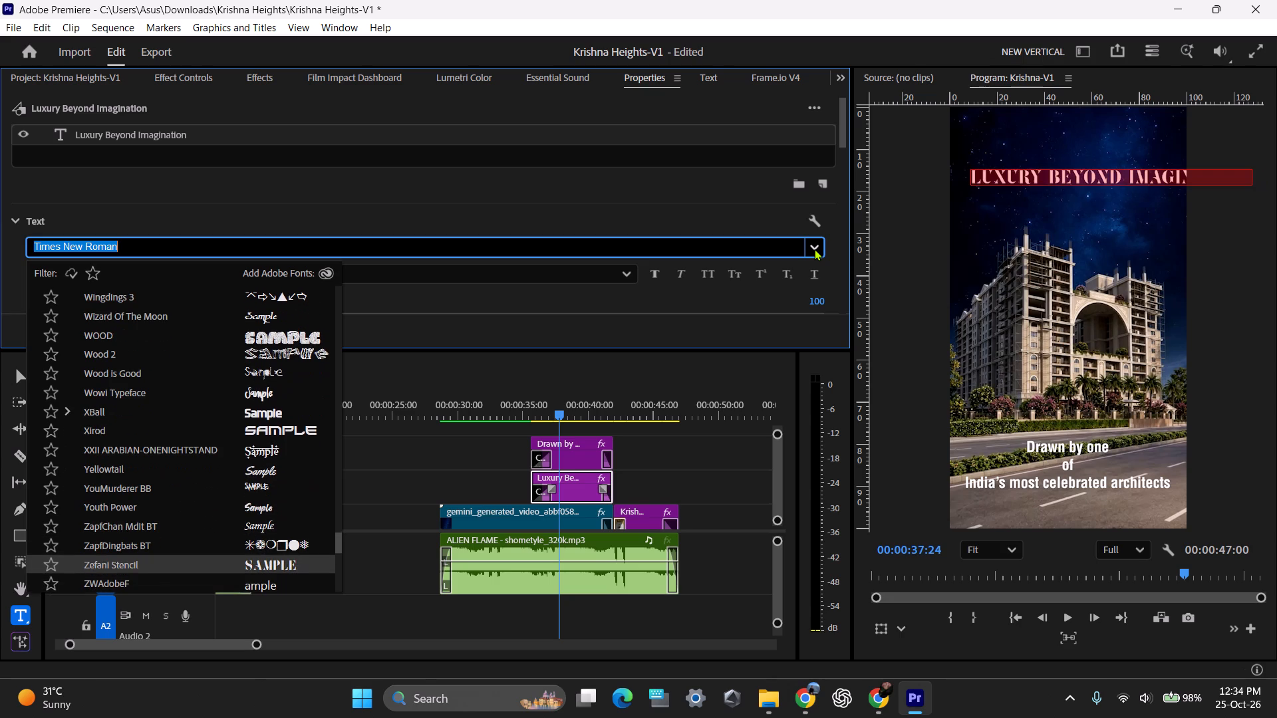
key("Down")
key("Down")
key("Up")
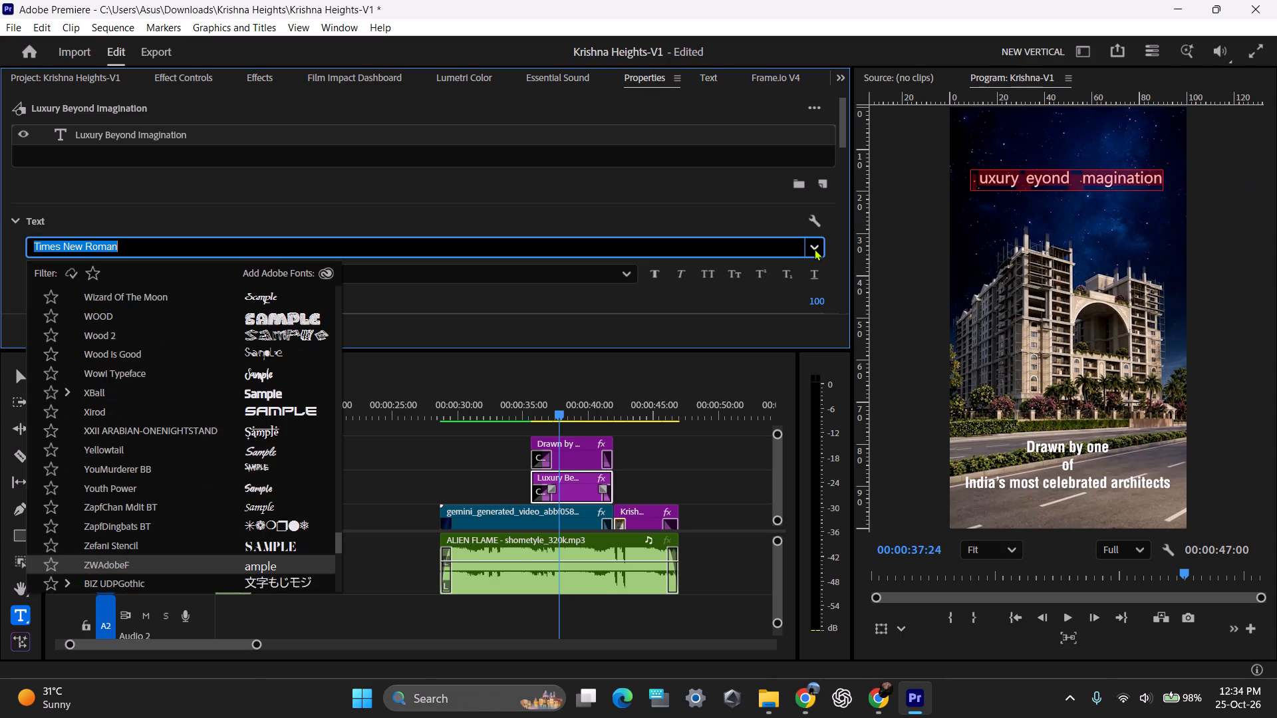
key("Down")
key("Up")
key("Up")
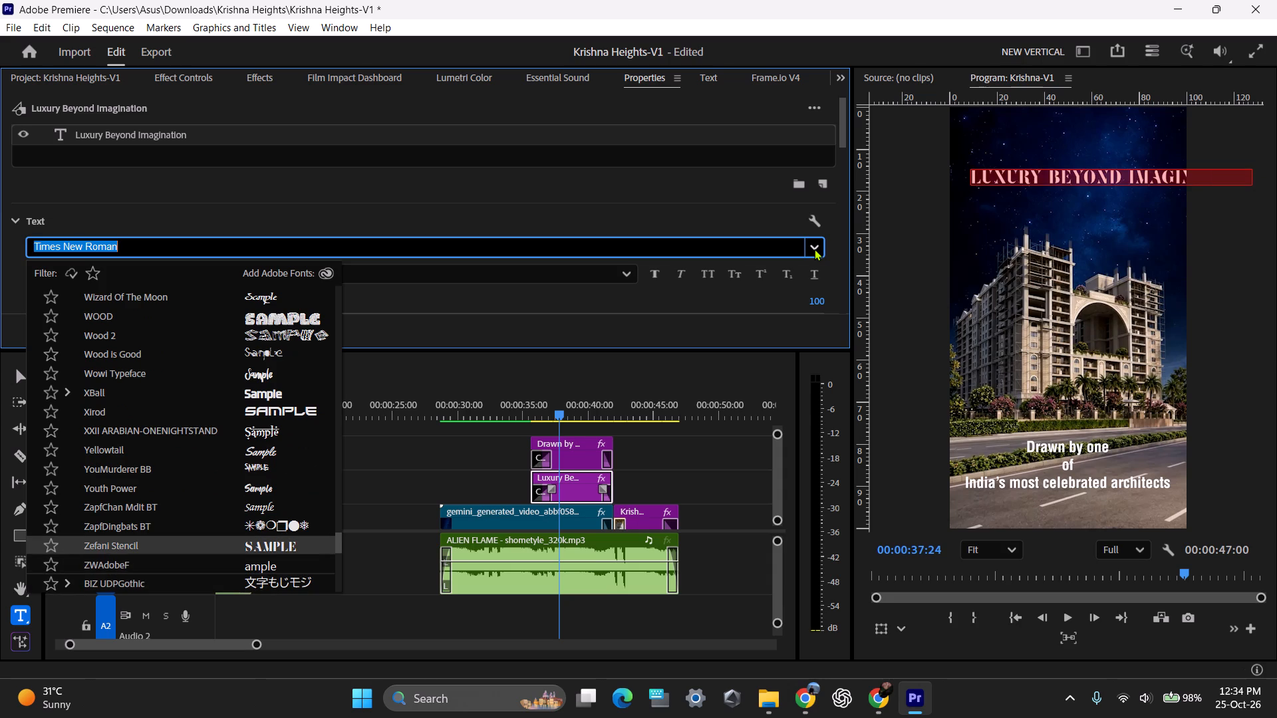
Preview the Japanese fonts from BIZ UDPGothic through MS Mincho on the "Luxury Beyond Imagination" title.
key("Down")
key("Down")
key("Down")
key("Down")
key("Up")
key("Down")
key("Down")
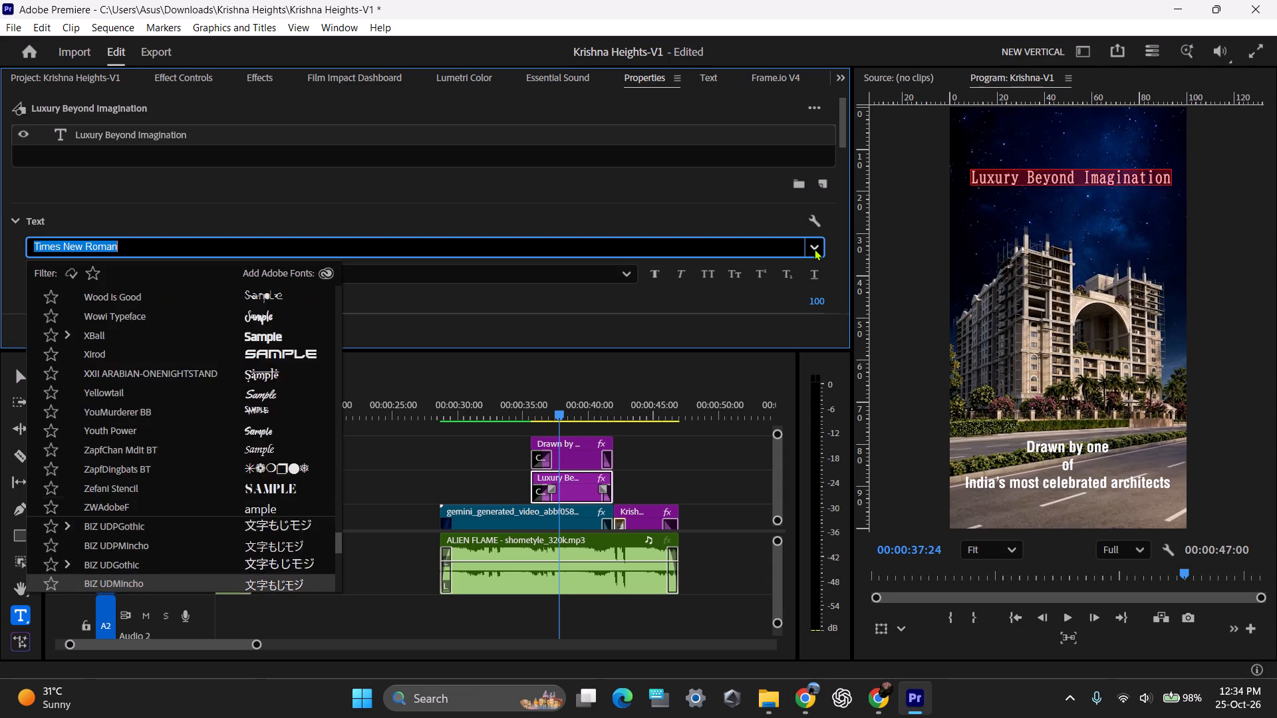
key("Down")
key("Down")
key("Up")
key("Up")
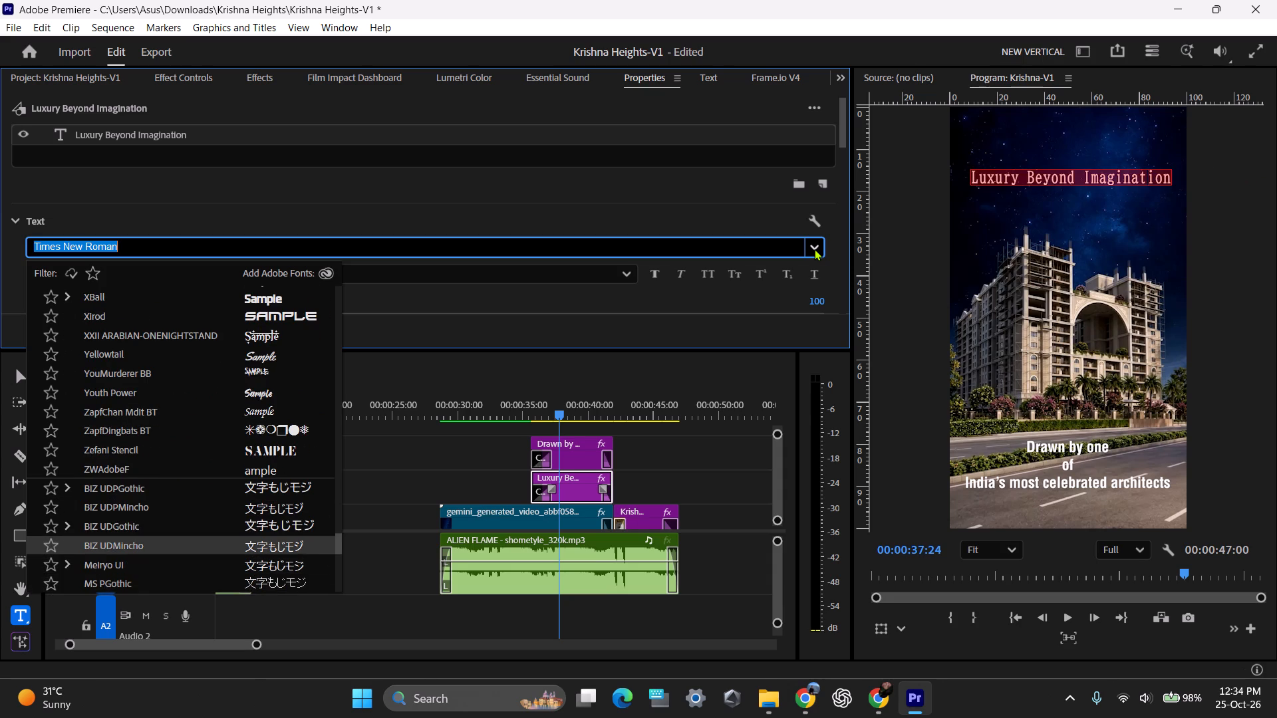
key("Down")
key("Down")
key("Down")
key("Down")
key("Down")
key("Down")
key("Down")
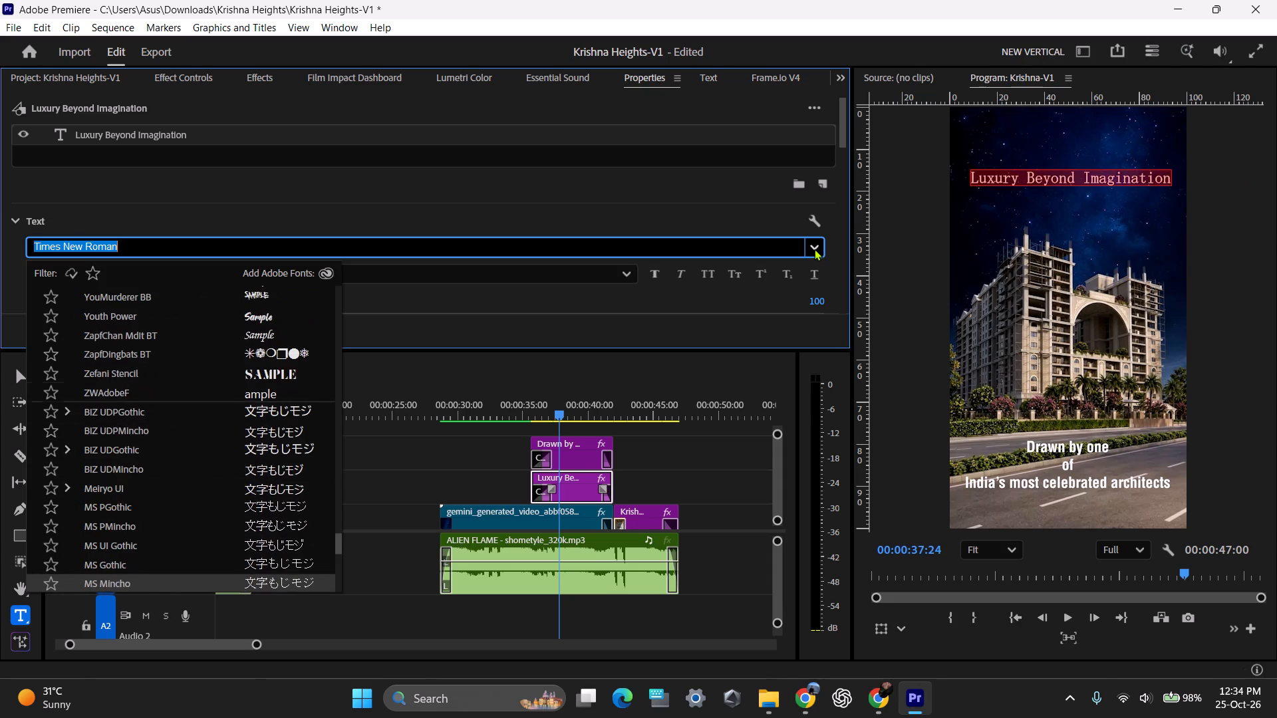
Preview the fonts from Noto Sans JP through Noto Serif HK and those following on the "Luxury Beyond Imagination" title.
key("Down")
key("Down")
key("Down")
key("Down")
key("Down")
key("Down")
key("Down")
key("Down")
key("Down")
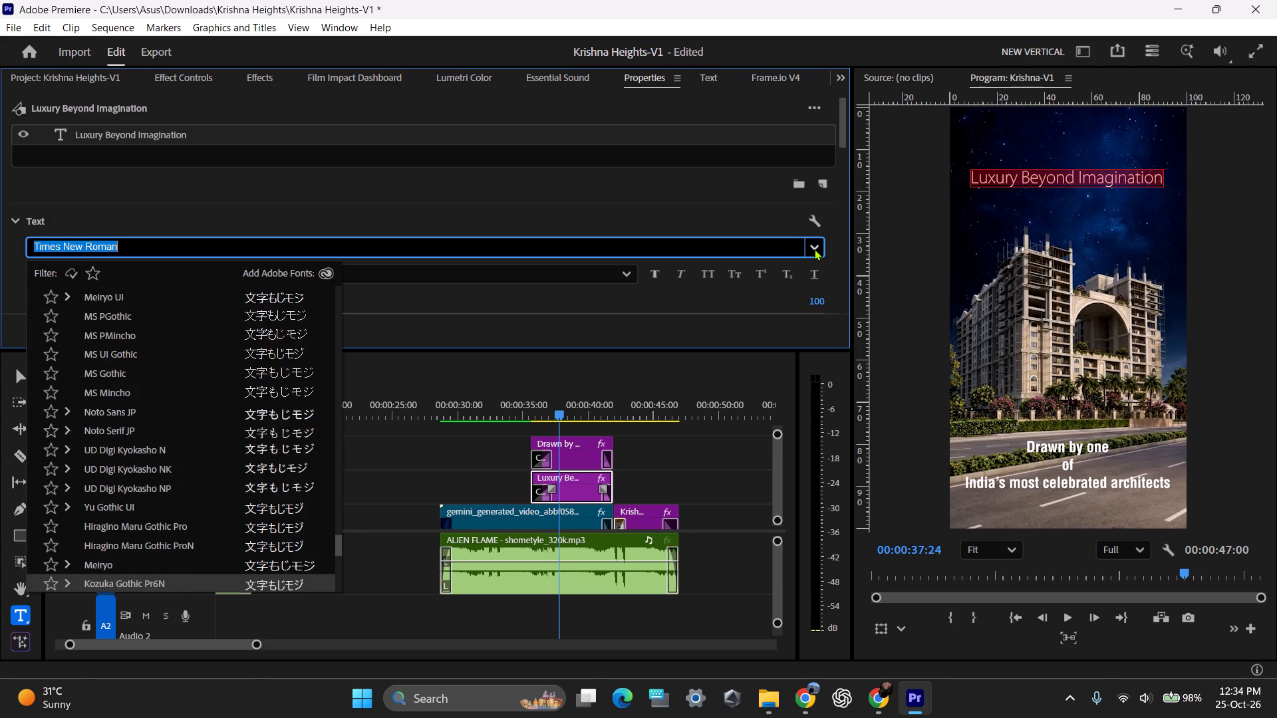
key("Down")
key("Down")
key("Down")
key("Down")
key("Down")
key("Down")
key("Down")
key("Down")
key("Down")
key("Down")
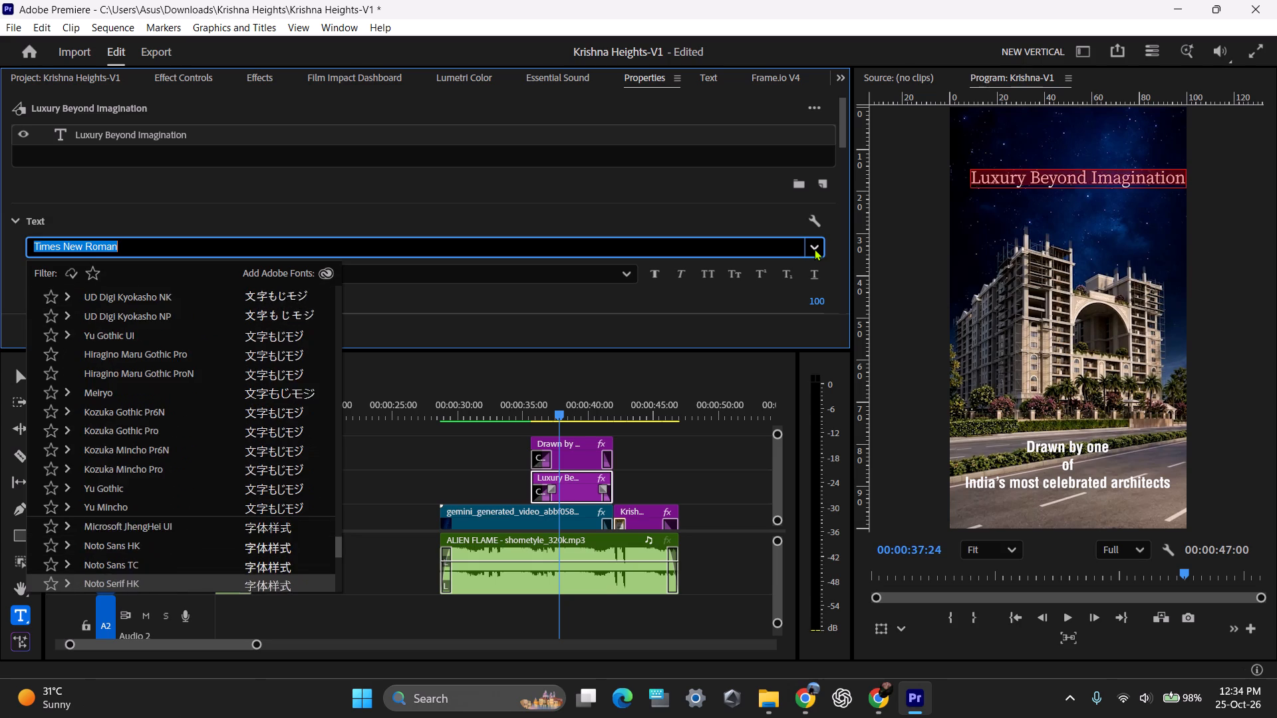
key("Down")
key("Down")
key("Down")
key("Down")
key("Down")
key("Down")
key("Down")
key("Down")
key("Down")
Review the fonts in reverse order back to Wingdings on the "Luxury Beyond Imagination" title, rechecking Wood Is Good and Wowi Typeface.
key("Up")
key("Up")
key("Up")
key("Up")
key("Up")
key("Up")
key("Up")
key("Up")
key("Up")
key("Up")
key("Up")
key("Up")
key("Up")
key("Up")
key("Up")
key("Up")
key("Up")
key("Up")
key("Up")
key("Up")
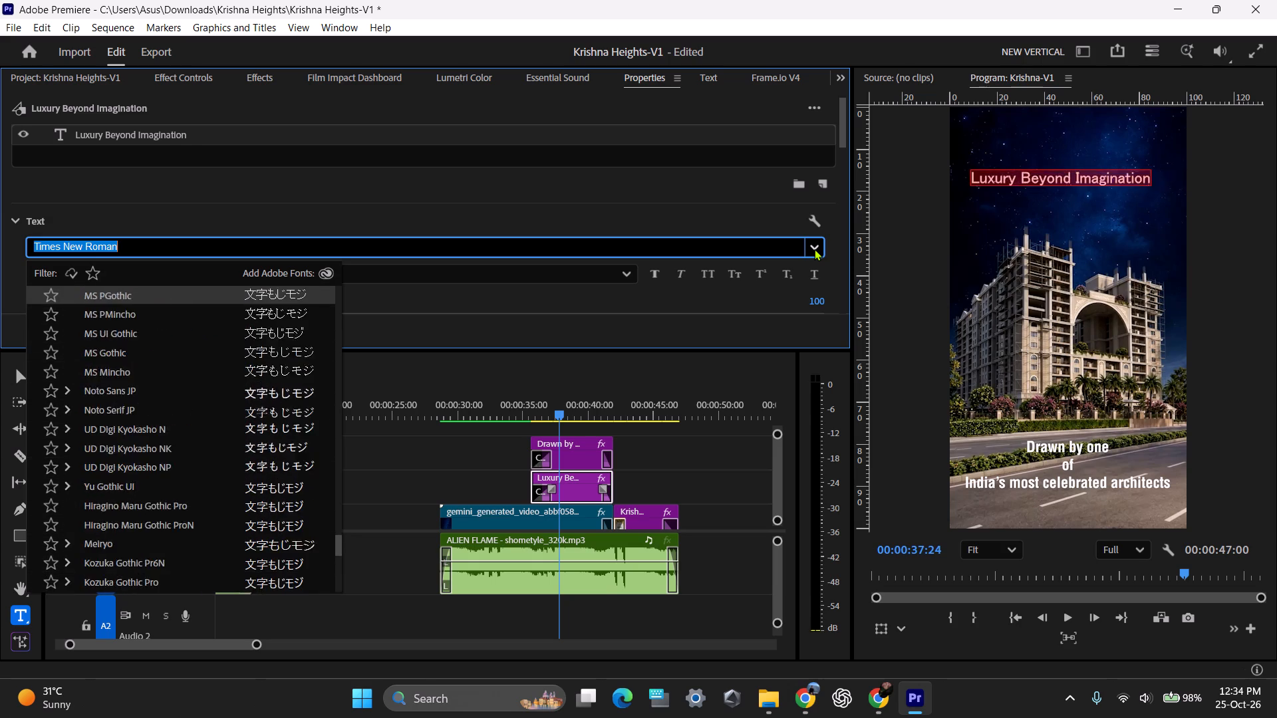
key("Up")
key("Up")
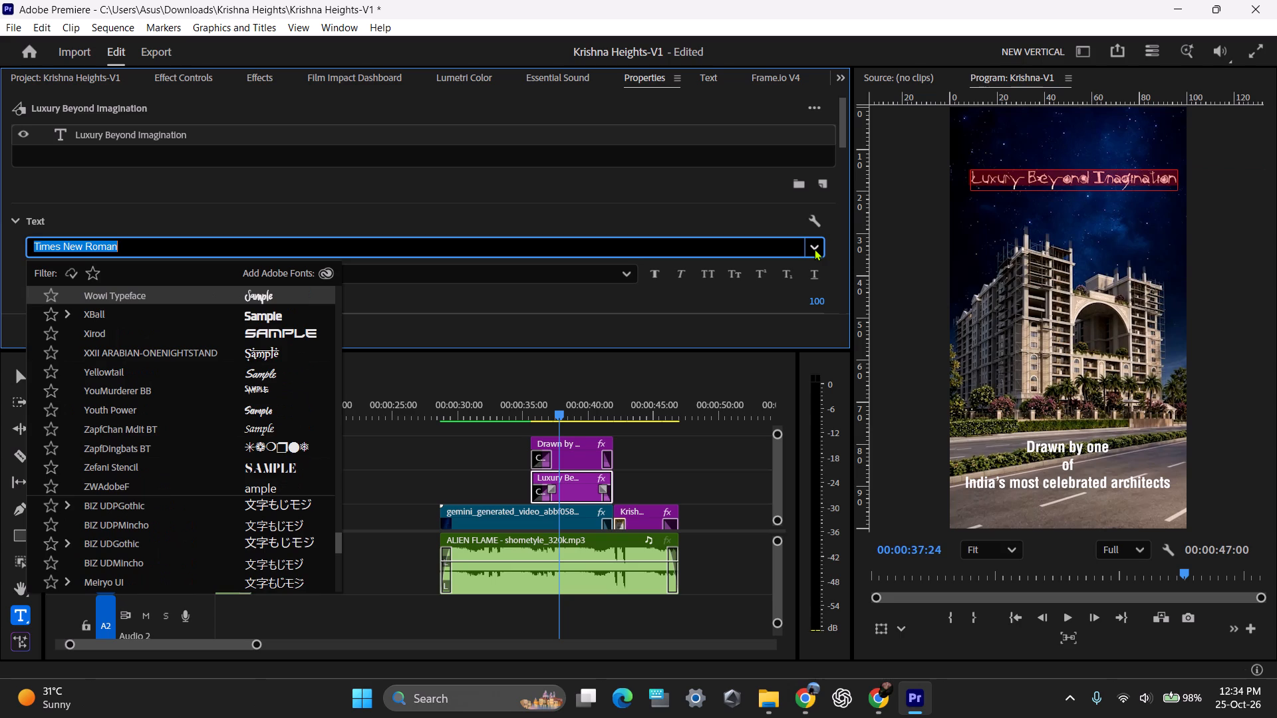
key("Up")
key("Down")
key("Down")
key("Up")
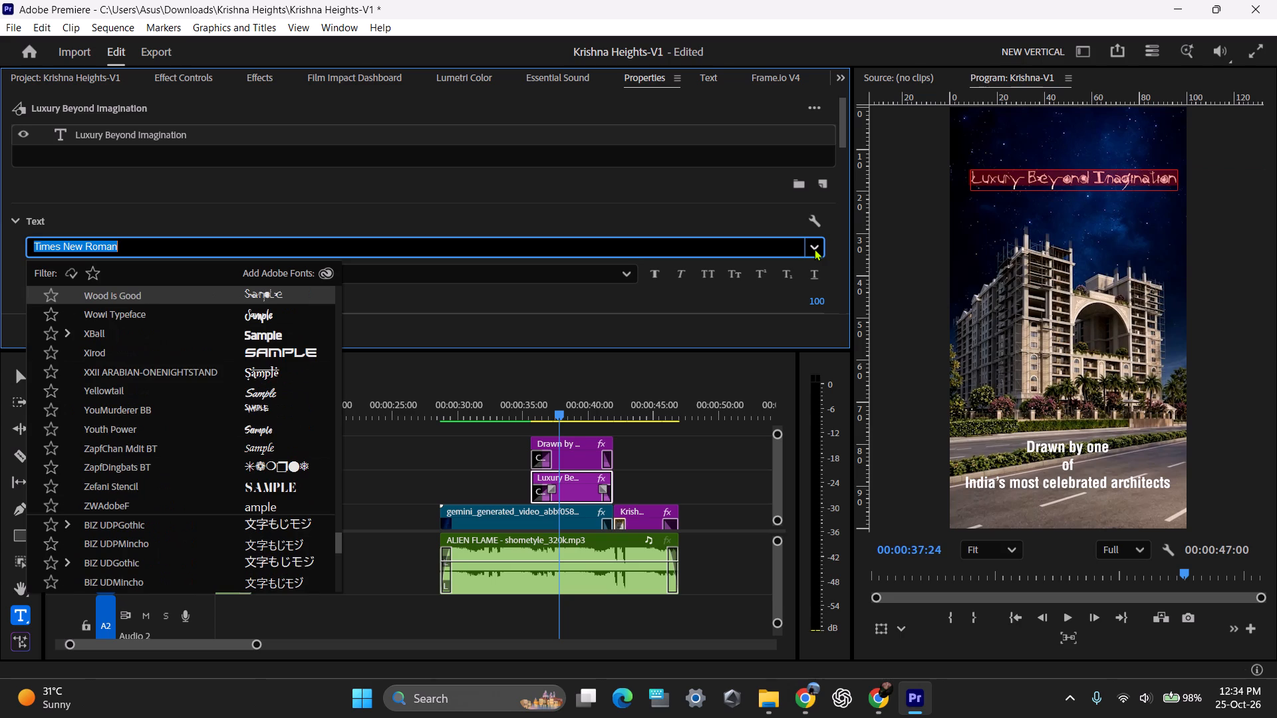
key("Up")
key("Up")
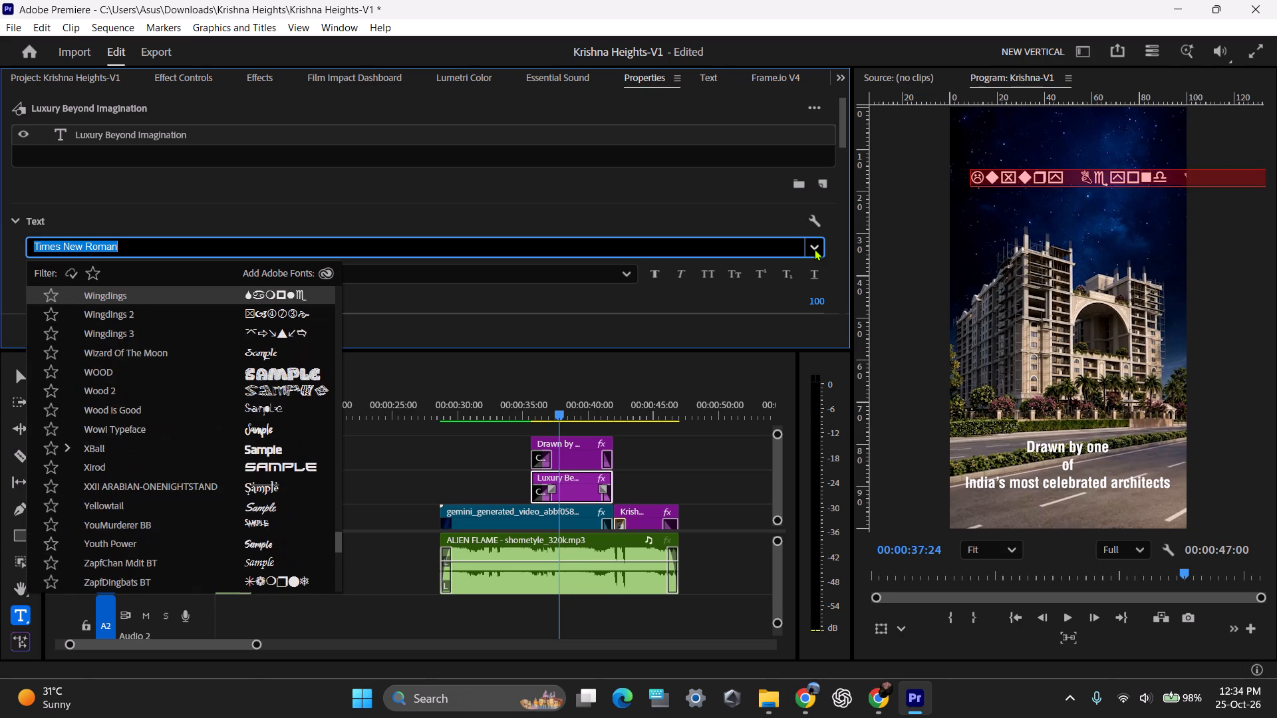
Review the fonts in reverse order from Wingdings back to Vanity on the "Luxury Beyond Imagination" title.
key("Up")
key("Up")
key("Up")
key("Up")
key("Up")
key("Up")
key("Up")
key("Up")
key("Up")
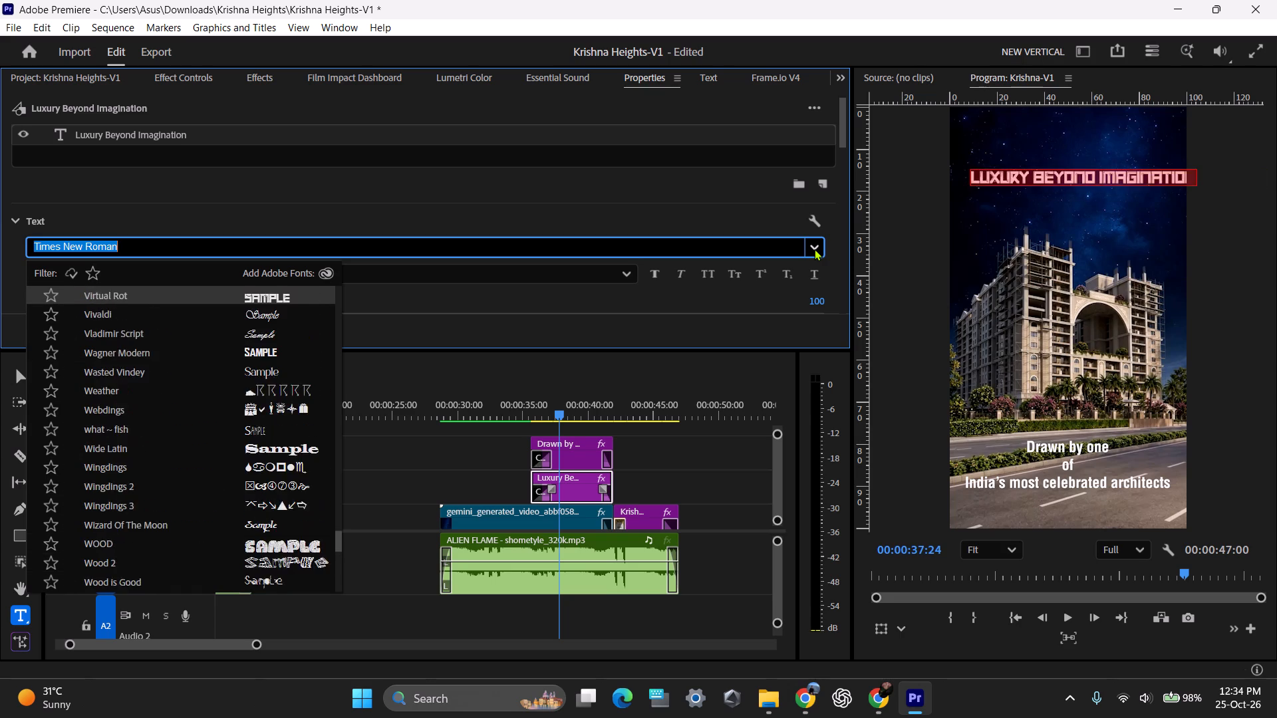
key("Up")
key("Up")
key("Up")
key("Up")
key("Up")
key("Up")
key("Up")
key("Up")
key("Up")
key("Up")
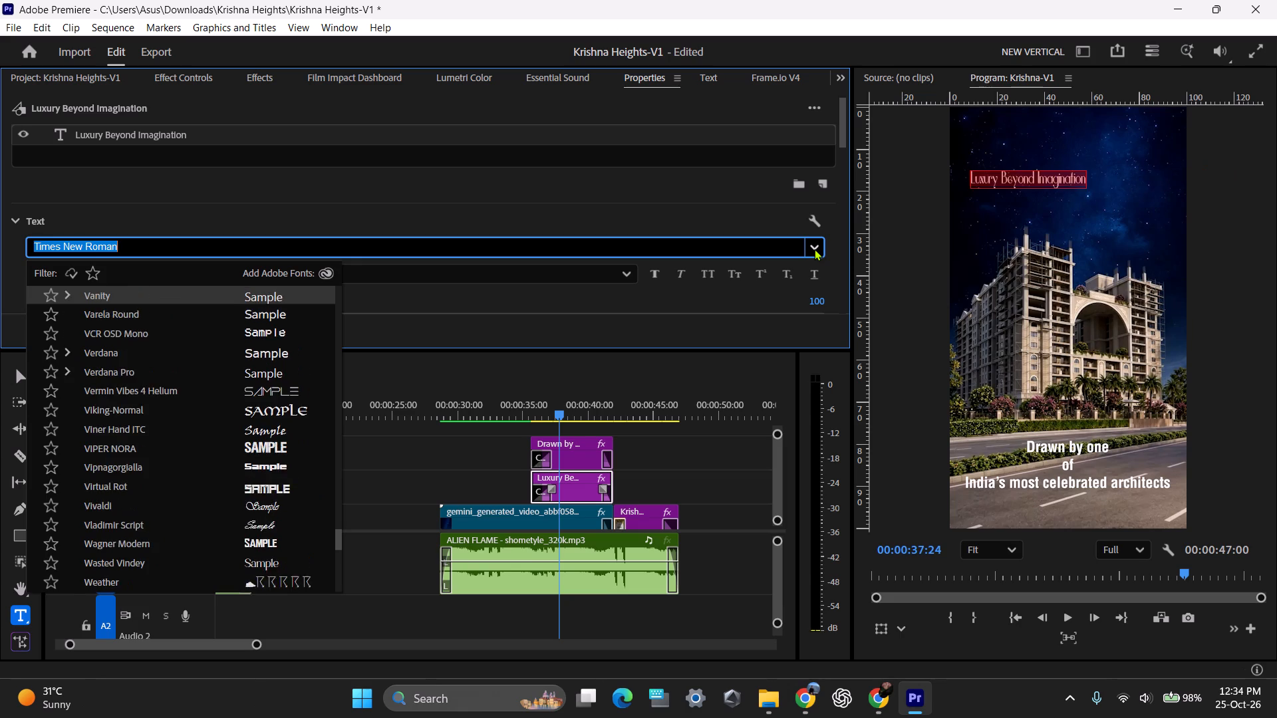
Review the fonts in reverse order from Valkyrie back to UniSansBook on the "Luxury Beyond Imagination" title.
key("Up")
key("Up")
key("Up")
key("Up")
key("Up")
key("Up")
key("Up")
key("Up")
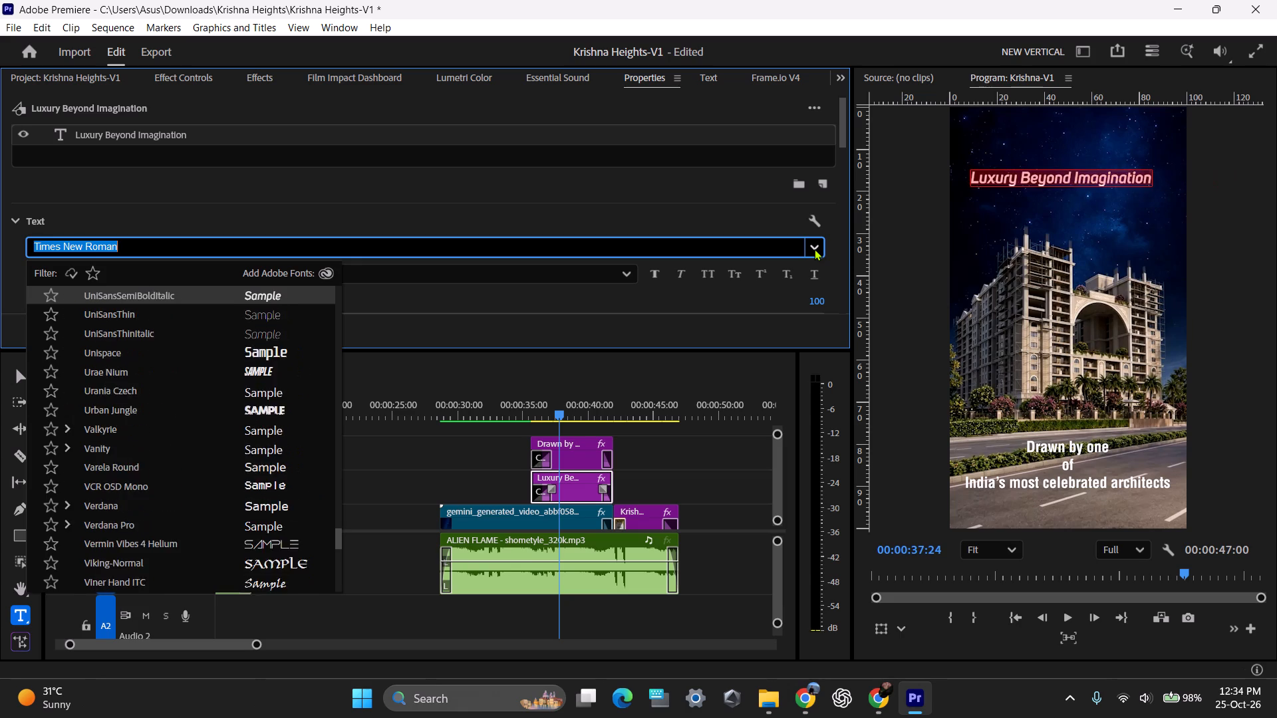
key("Up")
key("Up")
key("Up")
key("Up")
key("Up")
key("Up")
key("Up")
key("Up")
key("Up")
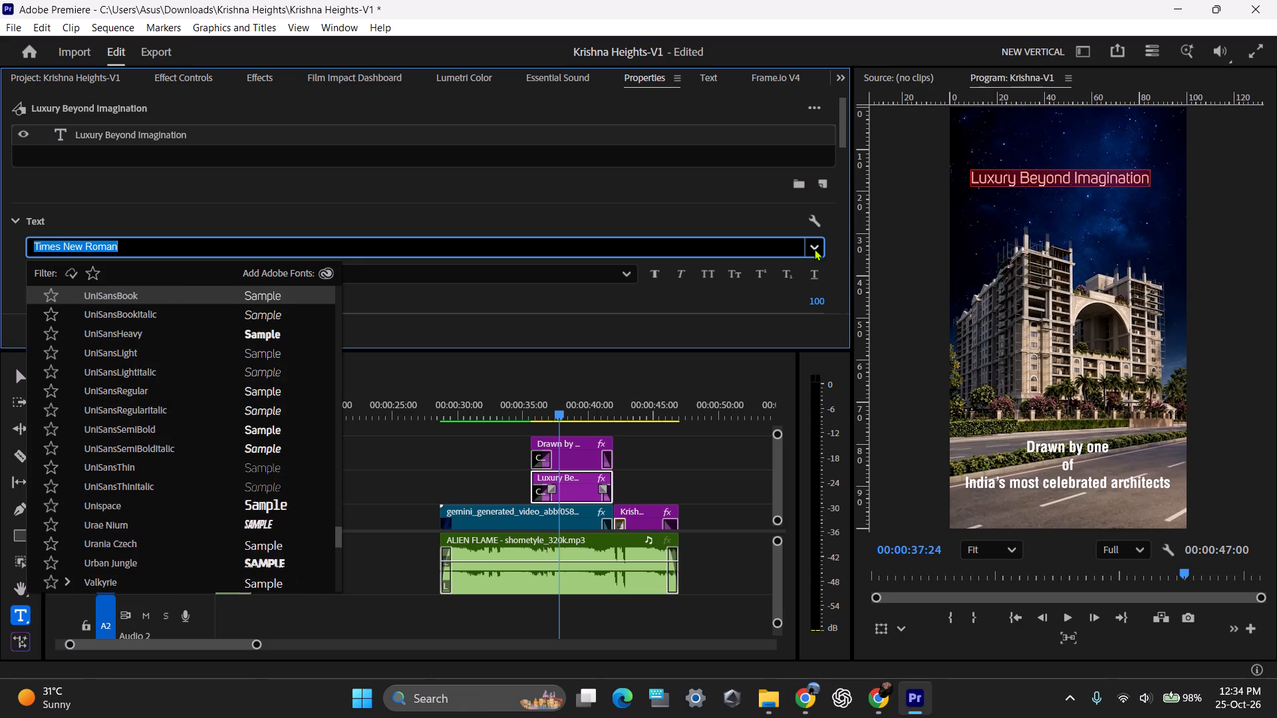
Review the fonts in reverse order through Tw Cen MT and TRIALMimix-Bold back to Trajan Pro on the "Luxury Beyond Imagination" title.
key("Up")
key("Up")
key("Up")
key("Up")
key("Up")
key("Up")
key("Up")
key("Up")
key("Up")
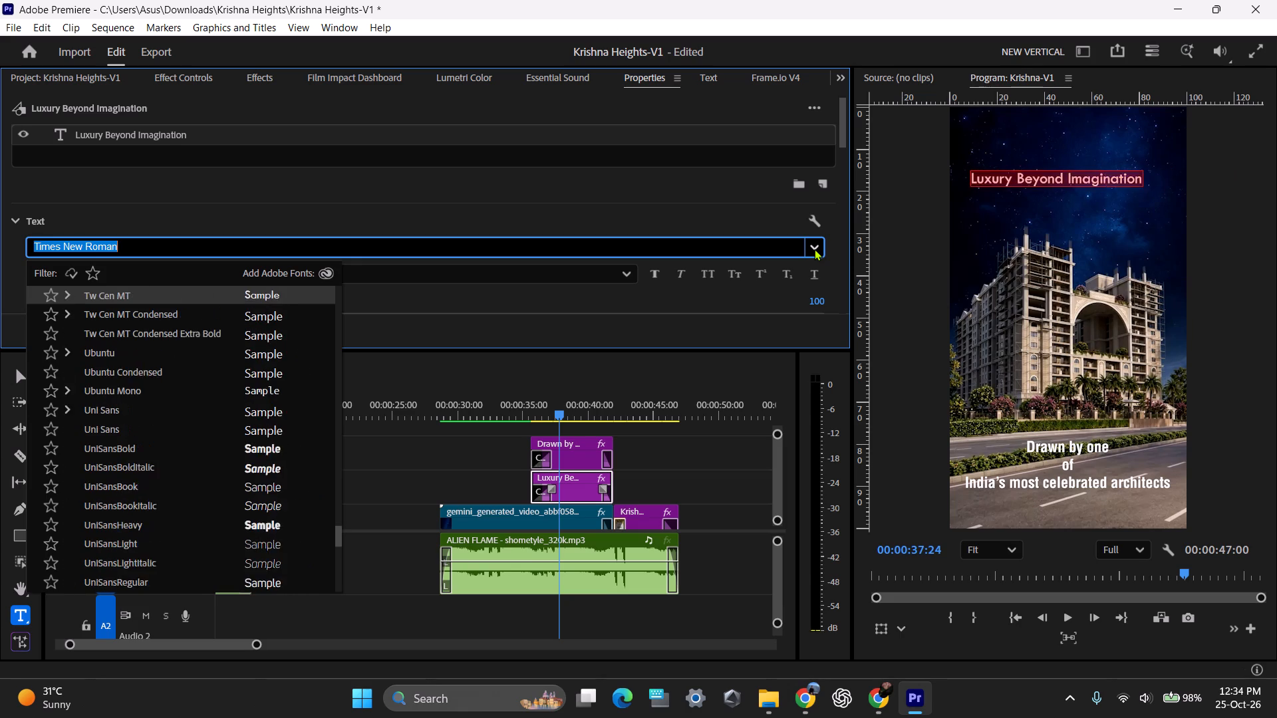
key("Up")
key("Up")
key("Up")
key("Up")
key("Up")
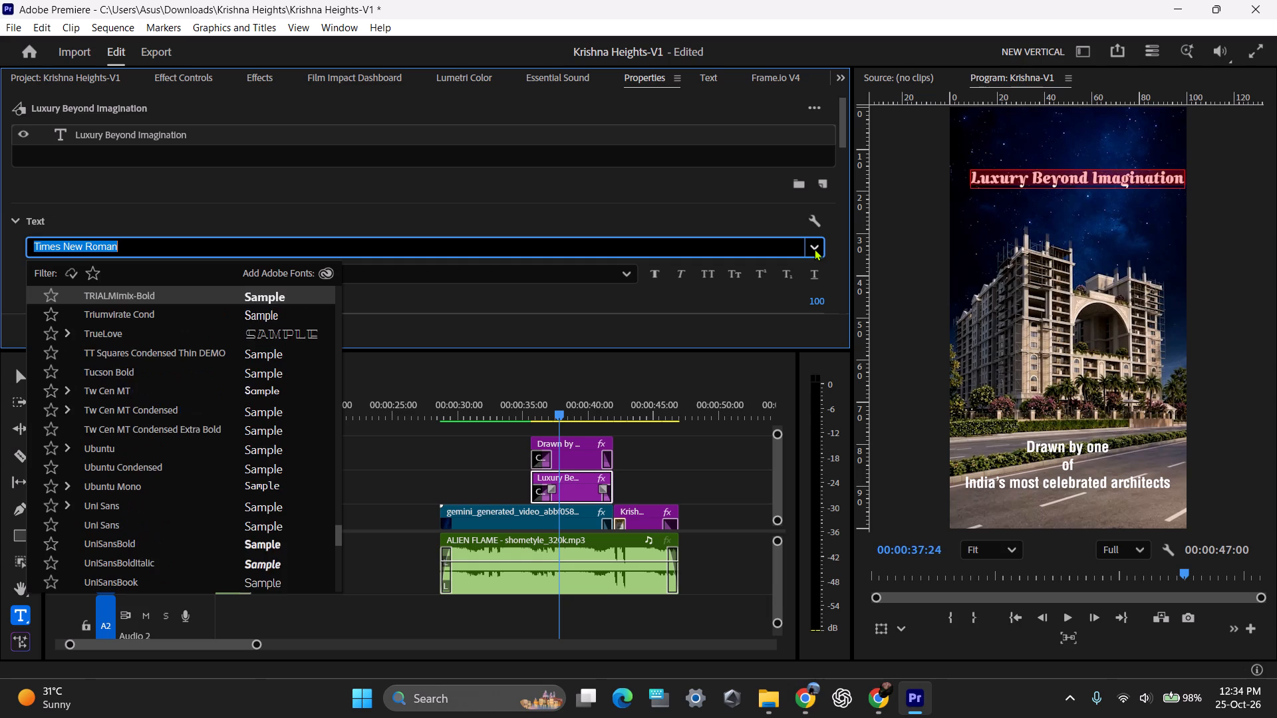
key("Up")
key("Up")
key("Up")
key("Up")
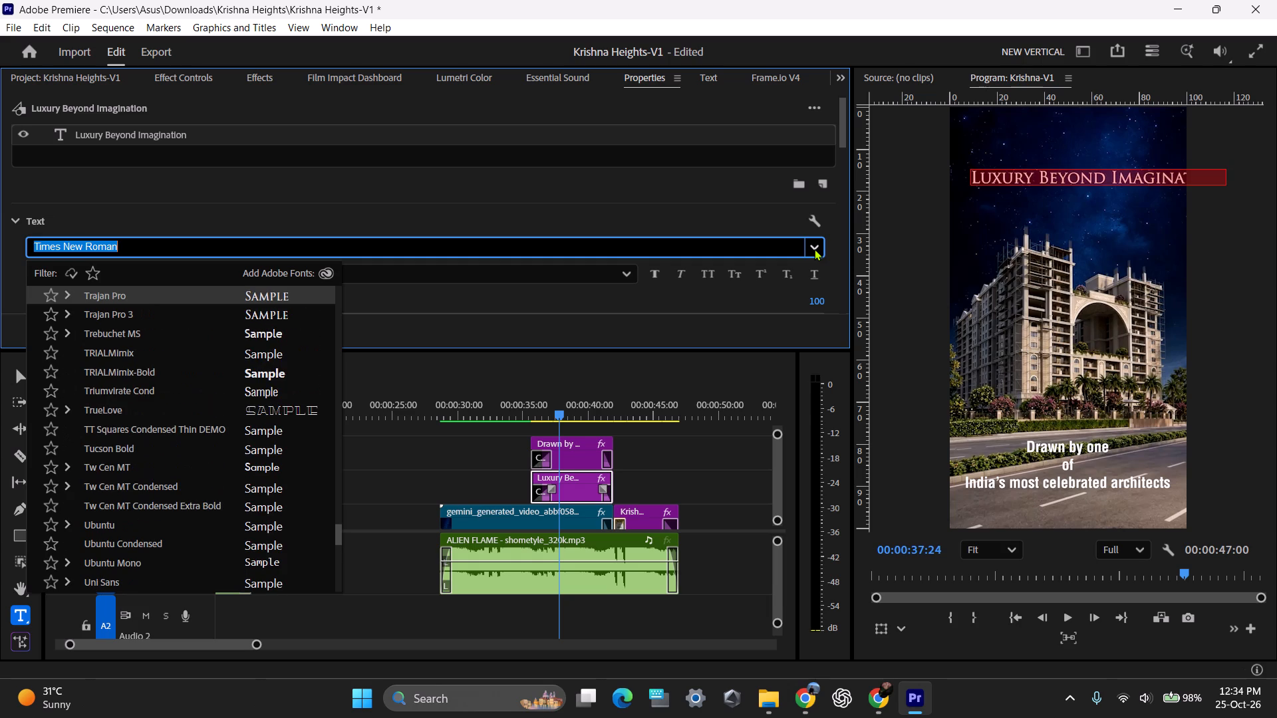
Compare Trajan Pro with its neighbouring fonts and set the "Luxury Beyond Imagination" title to Trajan Pro.
key("Down")
key("Up")
key("Down")
key("Up")
key("Down")
key("Up")
key("Down")
key("Up")
key("Down")
key("Up")
key("Up")
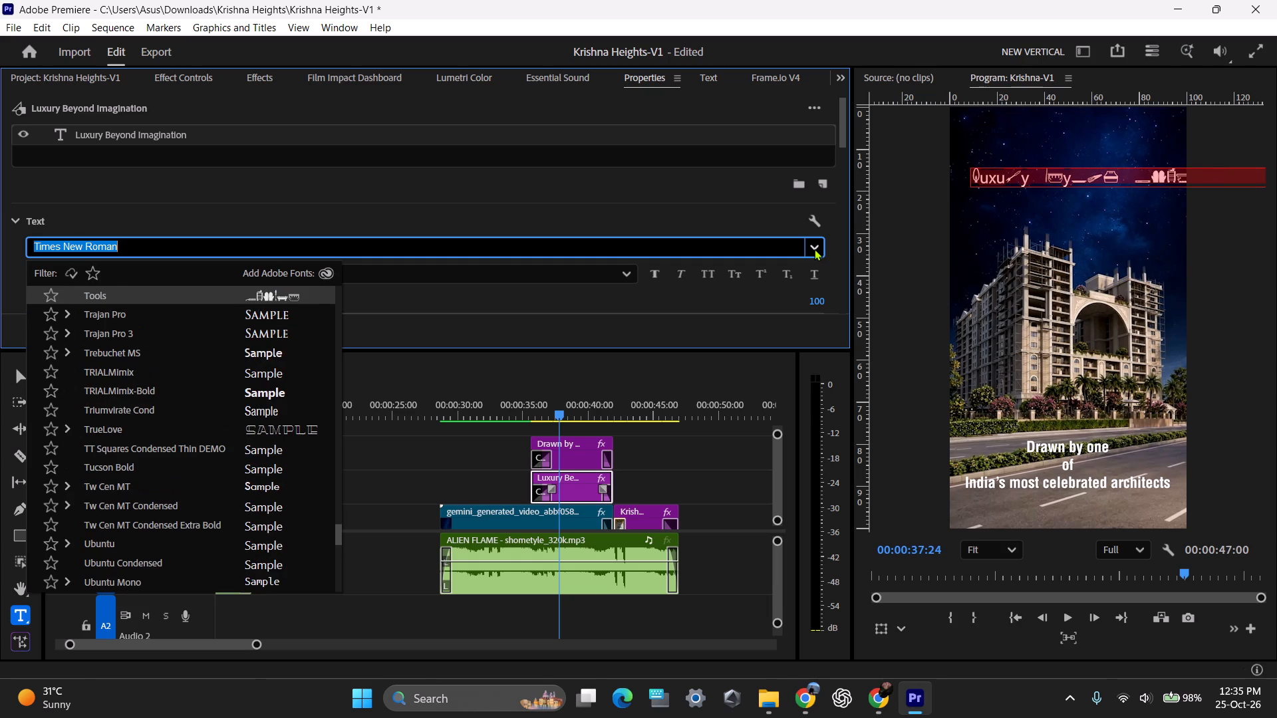
key("Down")
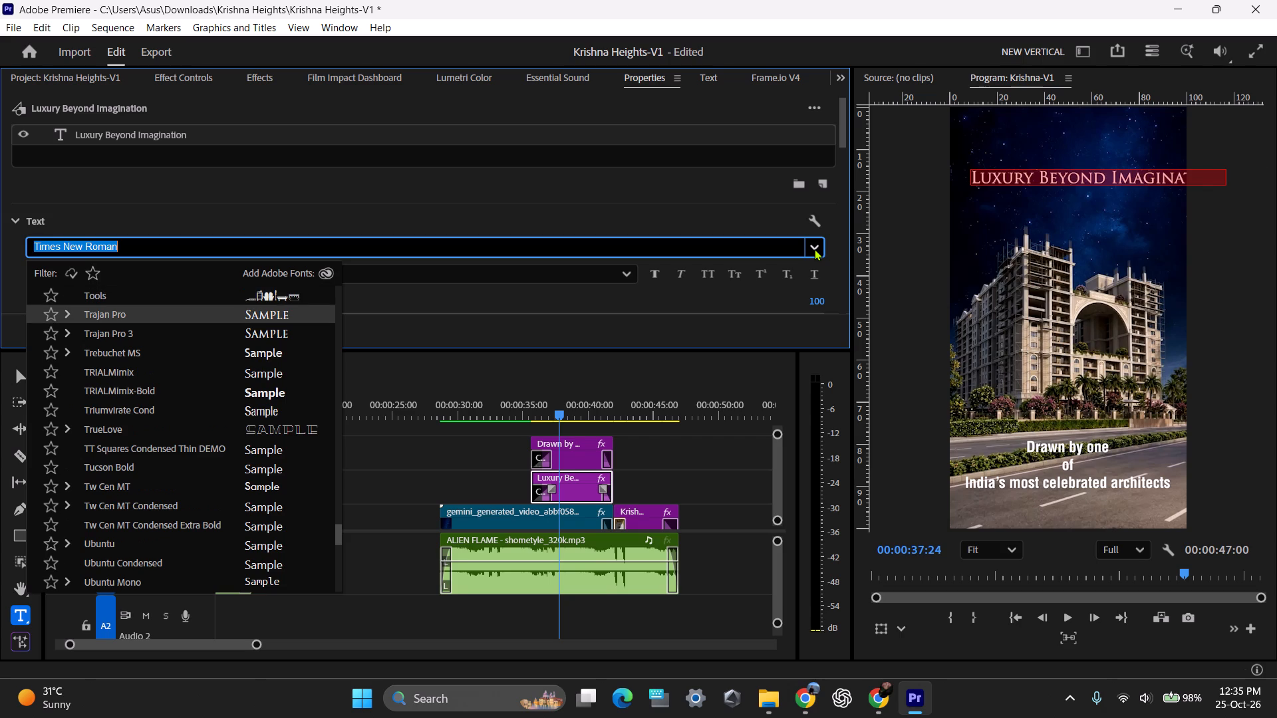
key("Down")
key("Up")
key("Down")
key("Up")
key("Down")
key("Up")
key("Return")
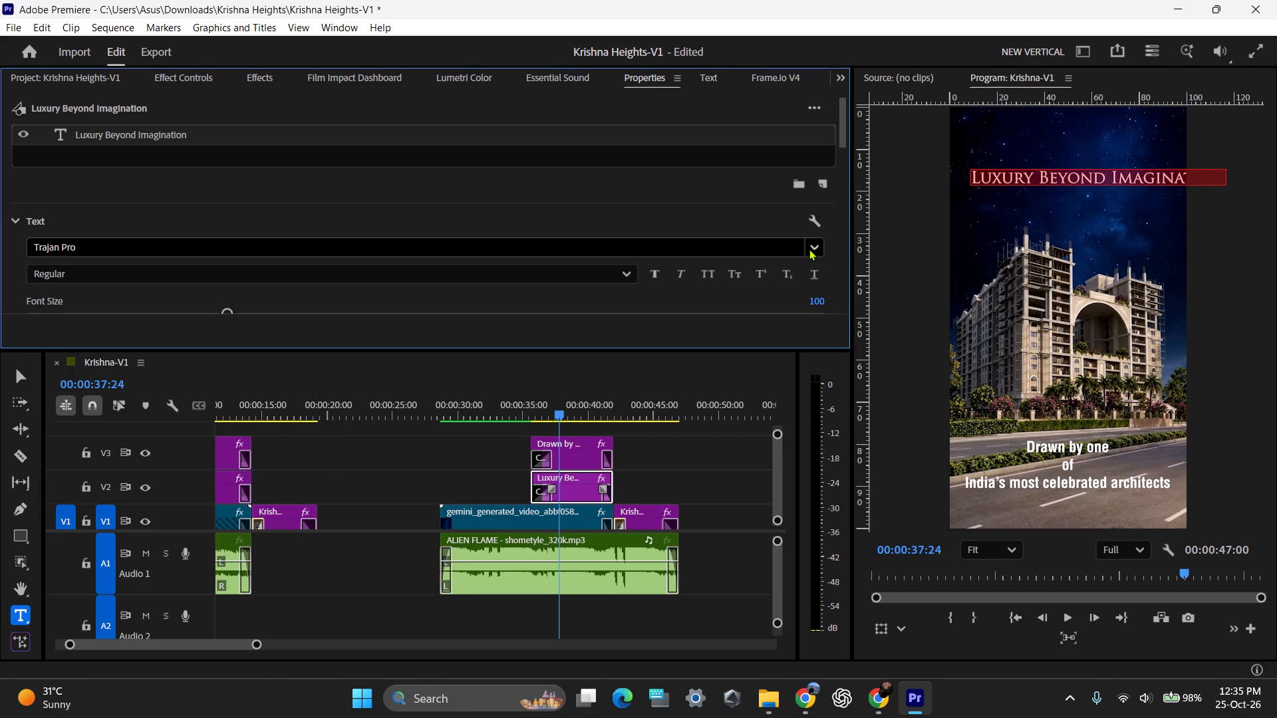
Scale the "Luxury Beyond Imagination" text layer to 88% and center it horizontally in the frame.
scroll(372, 163, "down", 5)
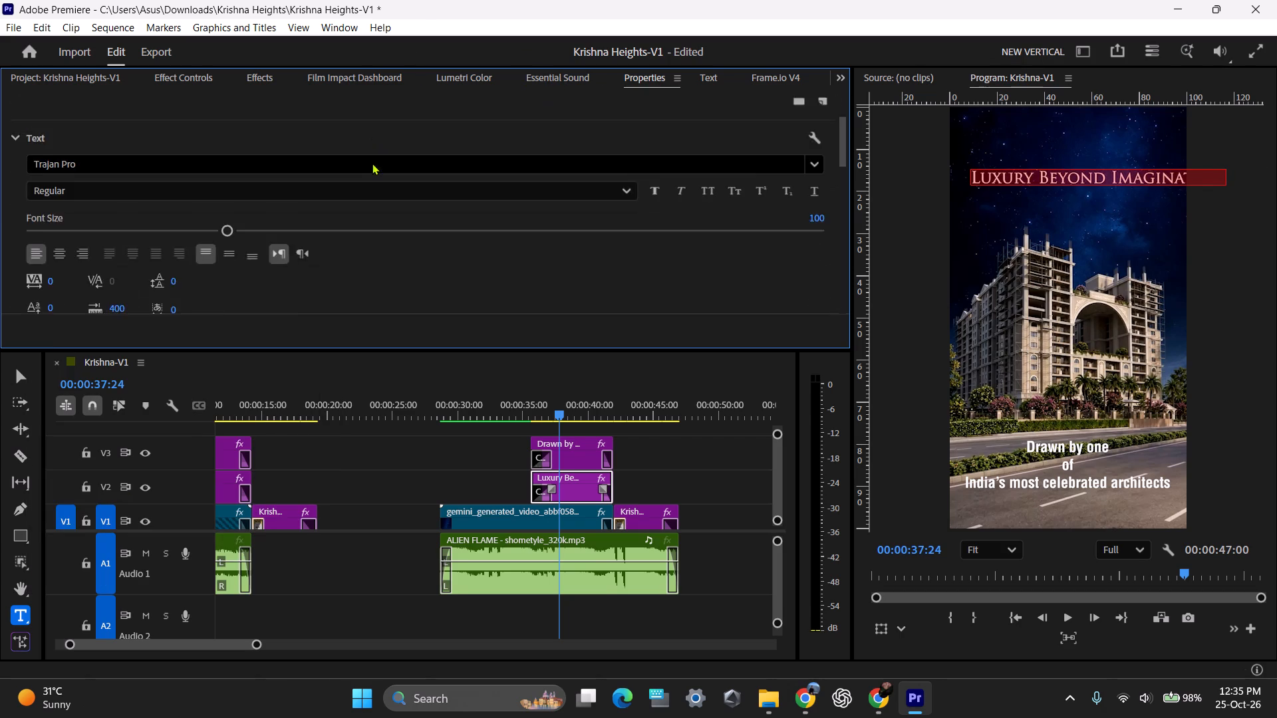
scroll(372, 163, "down", 20)
scroll(372, 163, "down", 7)
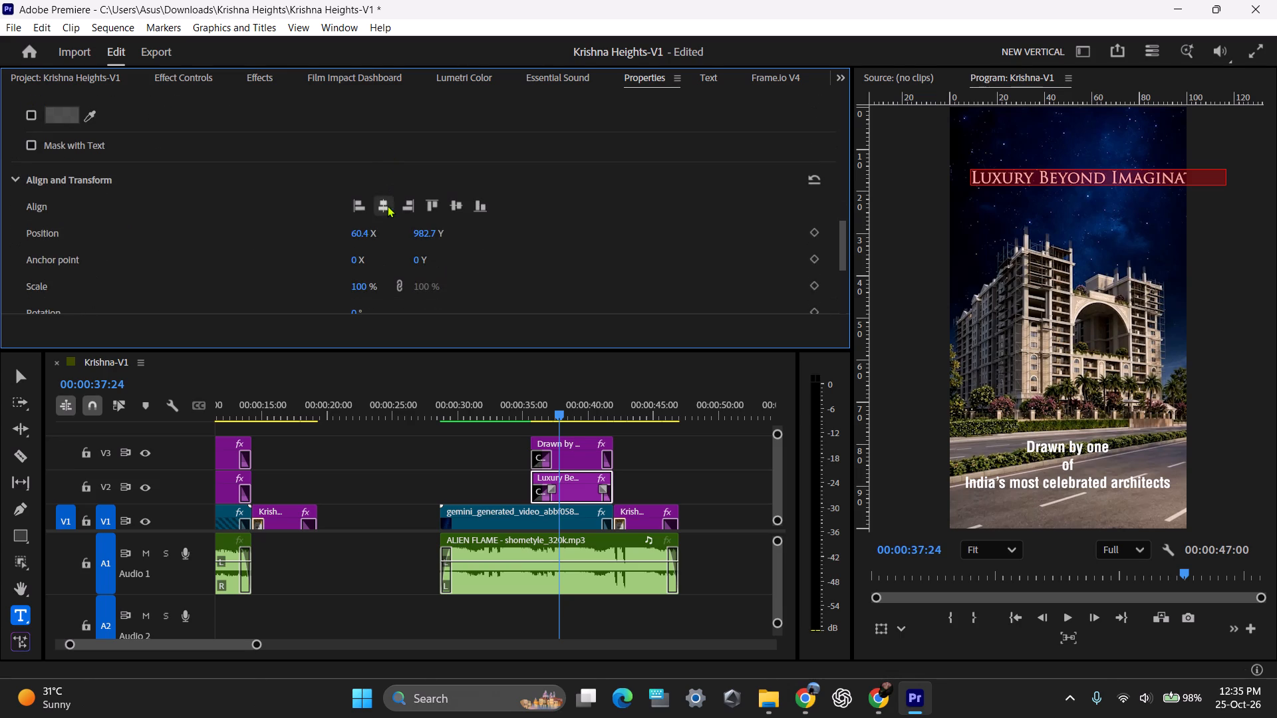
left_click(382, 205)
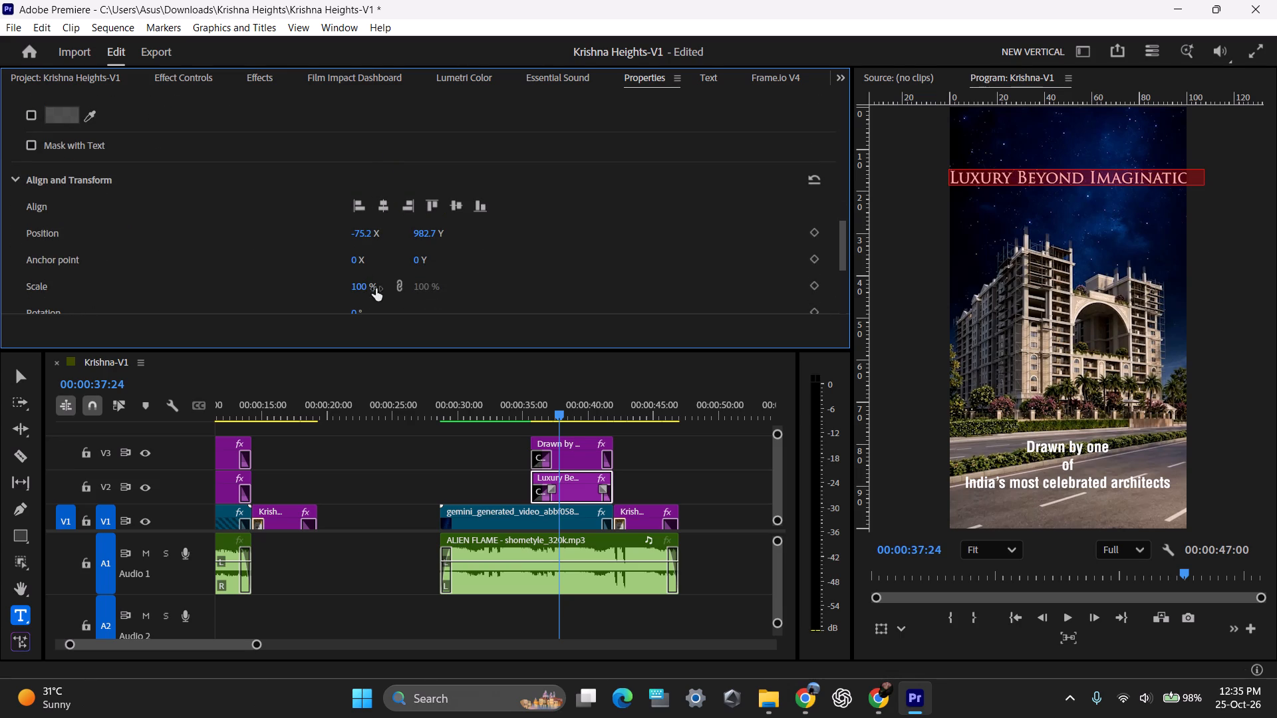
left_click_drag(368, 287, 355, 288)
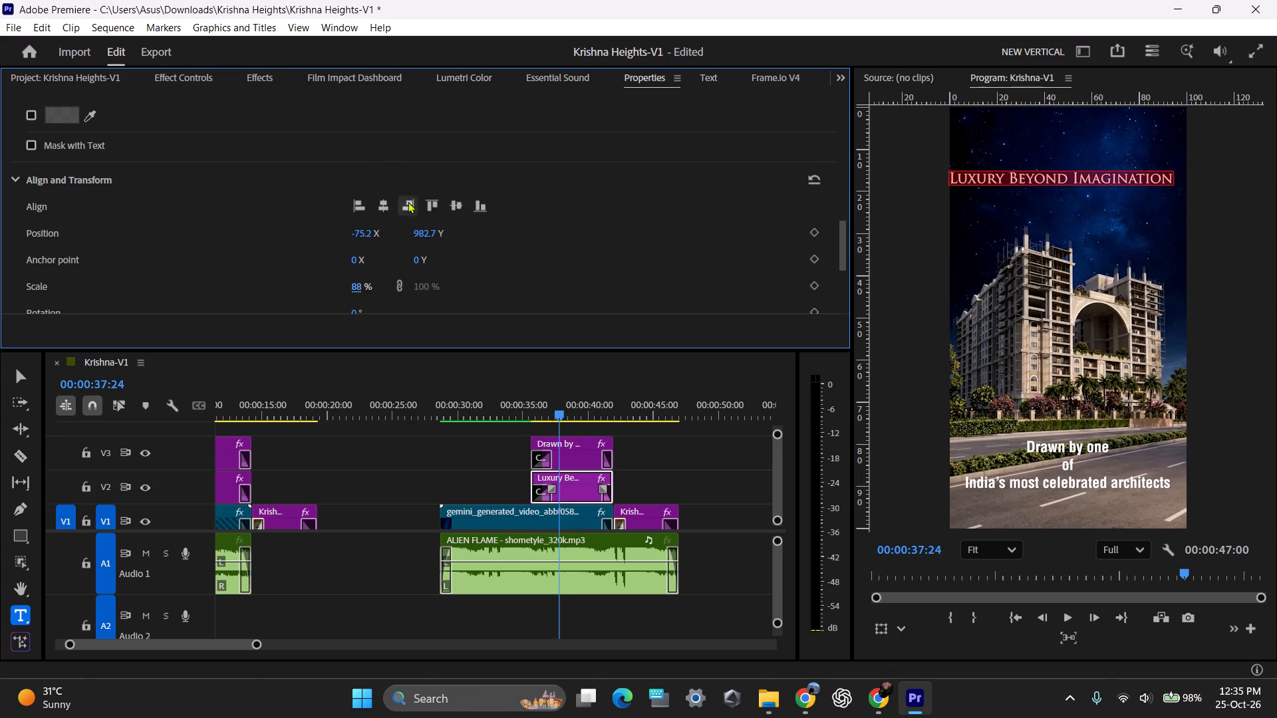
left_click(386, 203)
triple_click(384, 203)
left_click(384, 203)
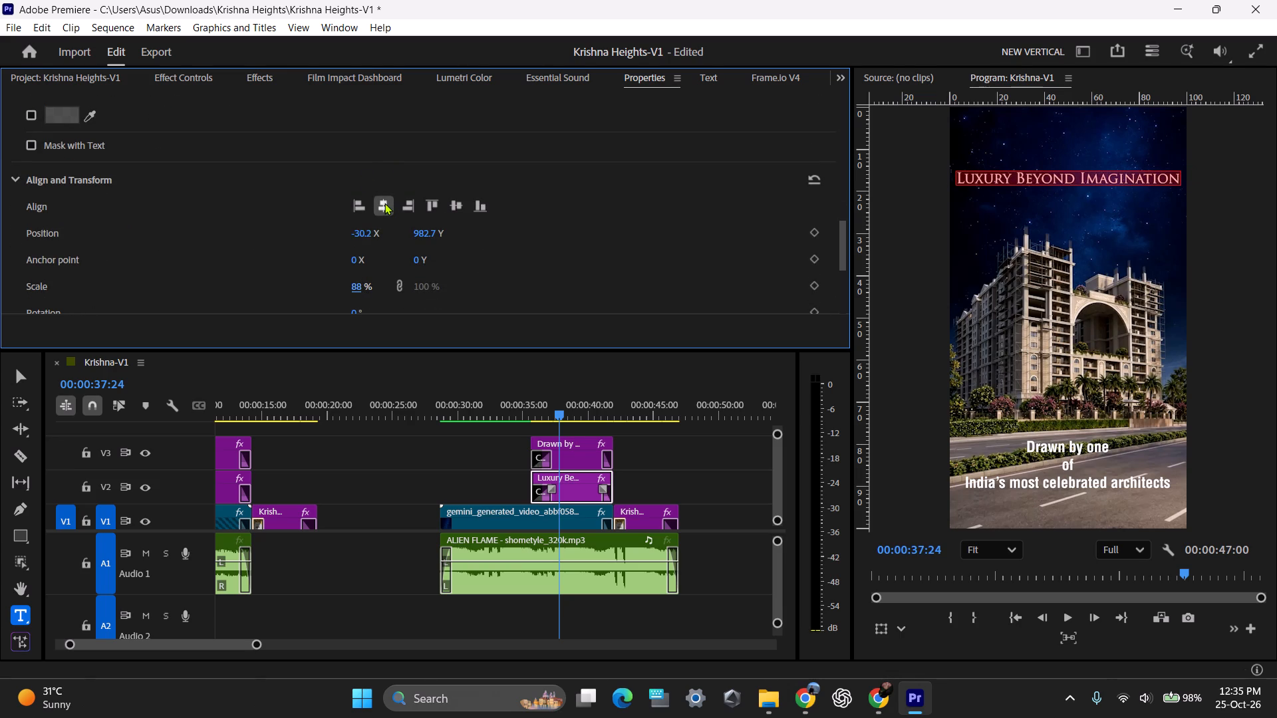
double_click(384, 203)
left_click(695, 452)
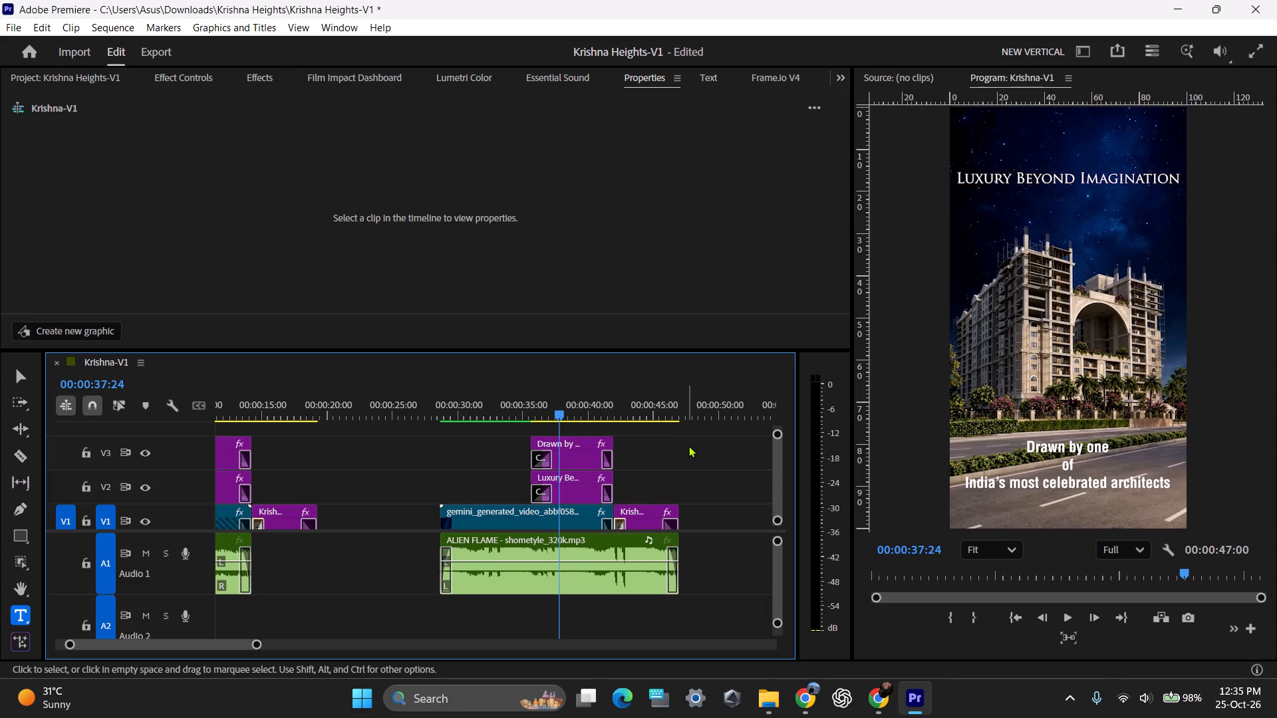
Set the overall scale of the "Luxury Beyond Imagination" title clip to 67%.
left_click(584, 497)
scroll(464, 263, "down", 3)
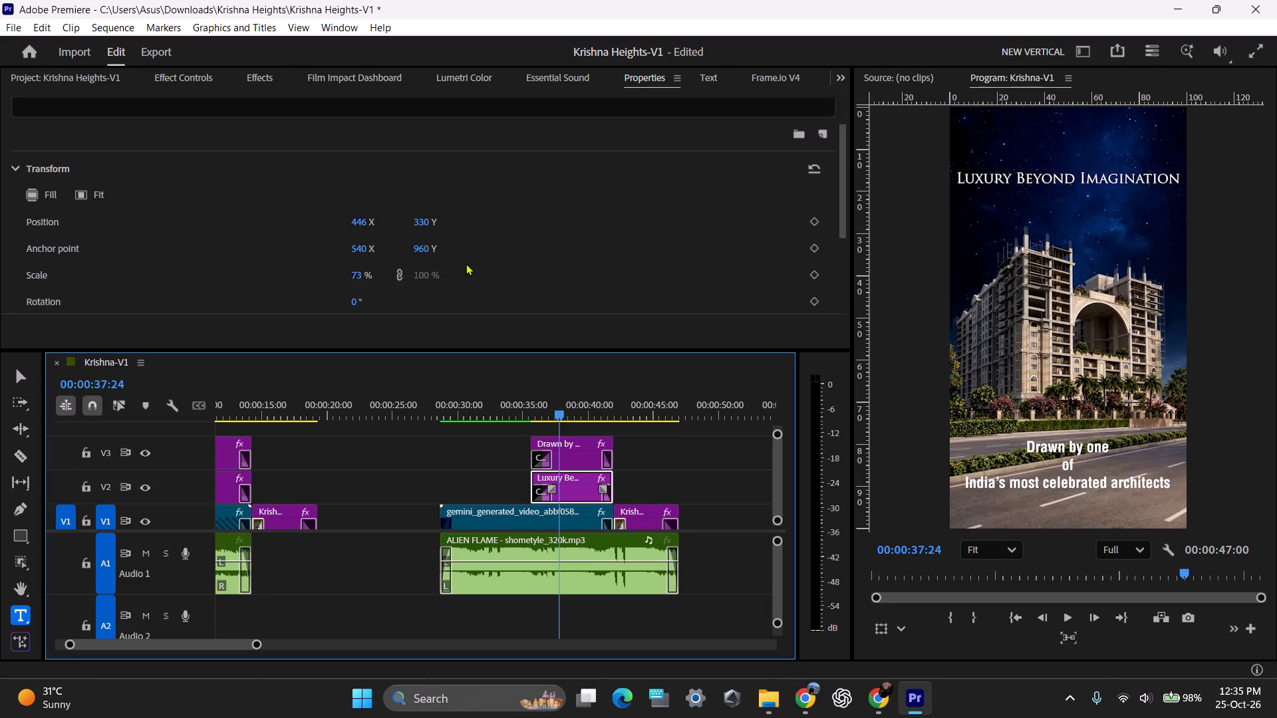
scroll(466, 263, "down", 1)
left_click(358, 259)
key("Down")
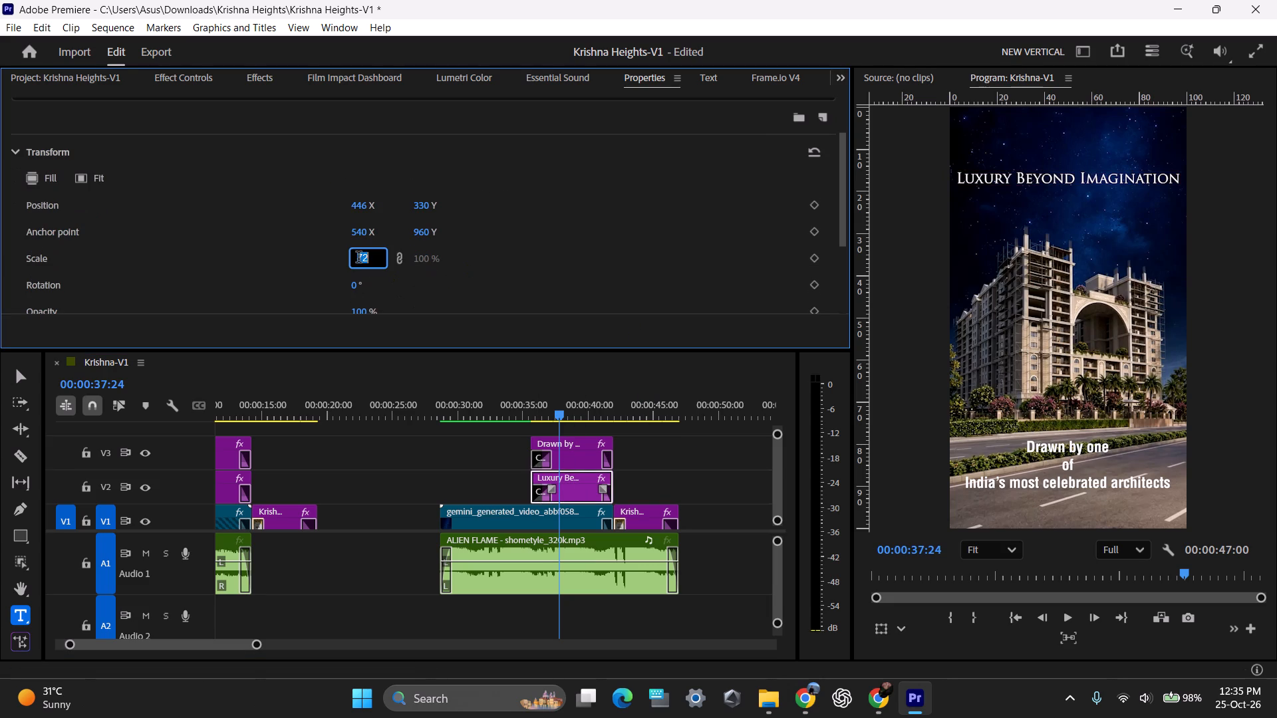
key("Down")
key("Down")
key("Down")
key("Down")
key("Down")
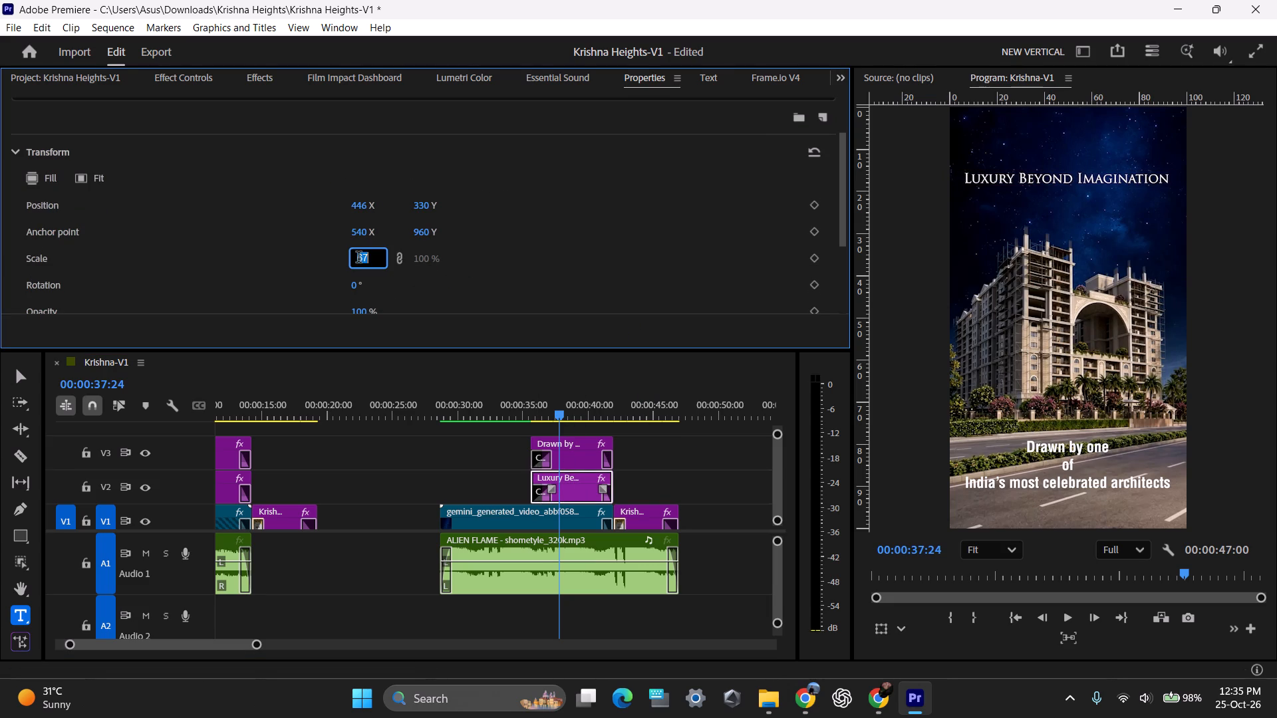
key("Return")
Center the "Luxury Beyond Imagination" text layer horizontally again at its reduced size.
scroll(451, 229, "up", 14)
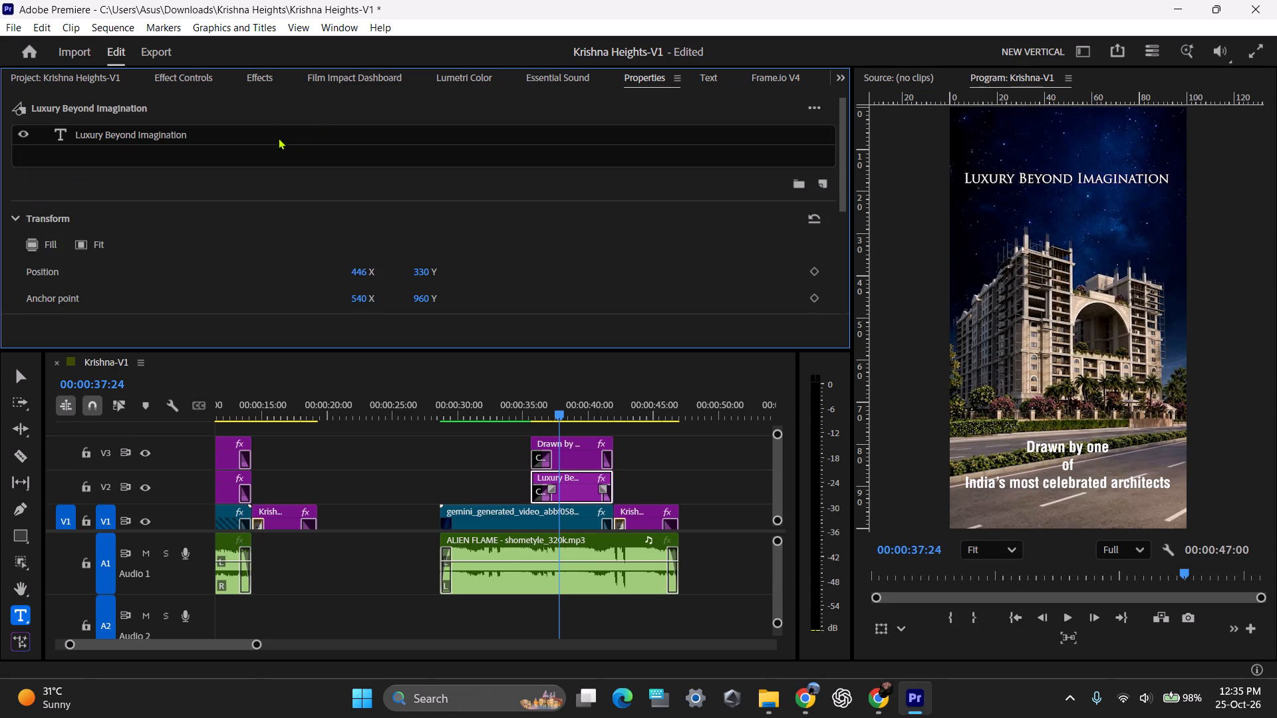
left_click(276, 135)
scroll(423, 179, "down", 20)
scroll(423, 179, "down", 6)
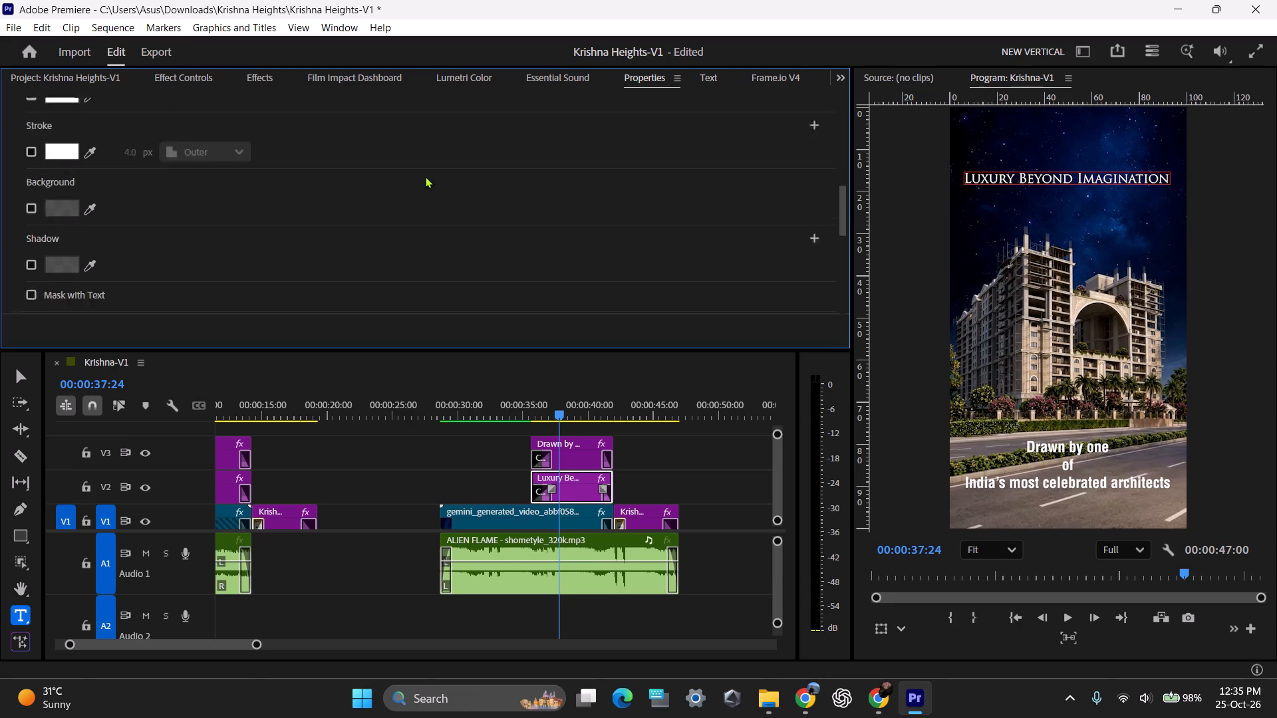
scroll(425, 176, "down", 8)
left_click(382, 175)
triple_click(382, 175)
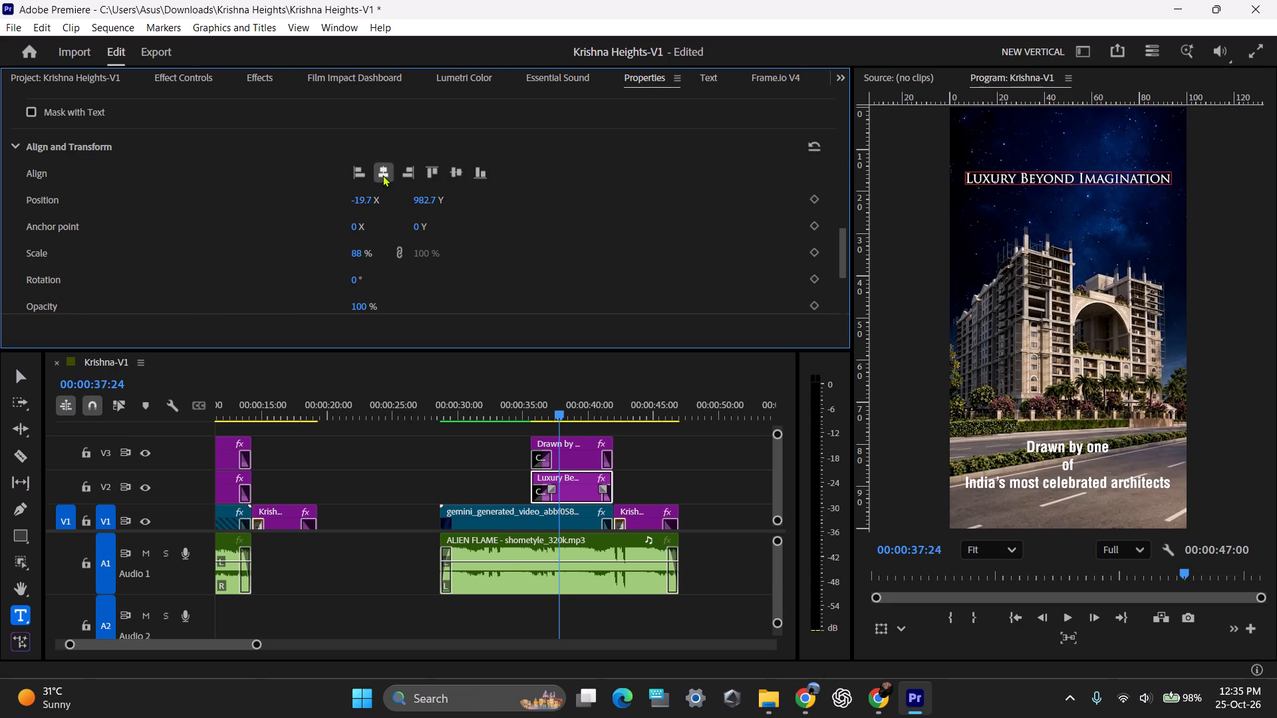
double_click(382, 175)
left_click(673, 453)
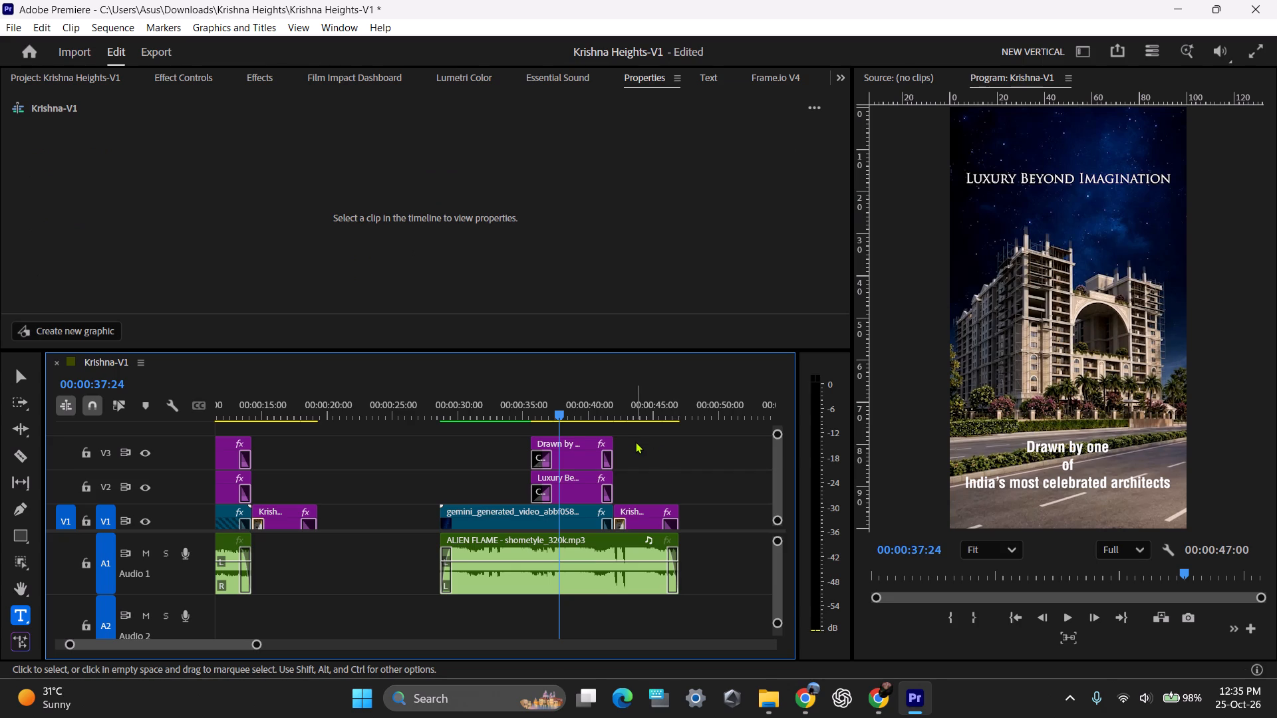
Copy the Trajan Pro font name from the "Luxury Beyond Imagination" title and apply it to the "Drawn by one of India's most celebrated architects" title.
left_click(575, 481)
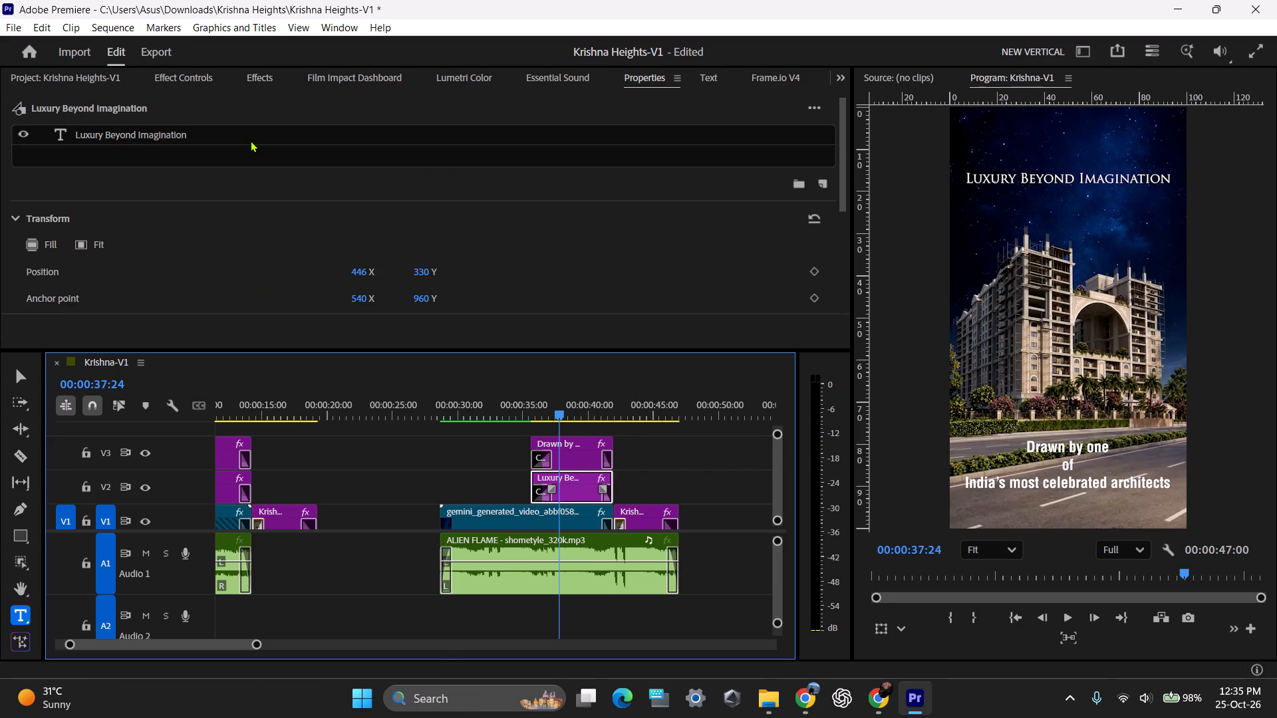
left_click(247, 132)
left_click(158, 249)
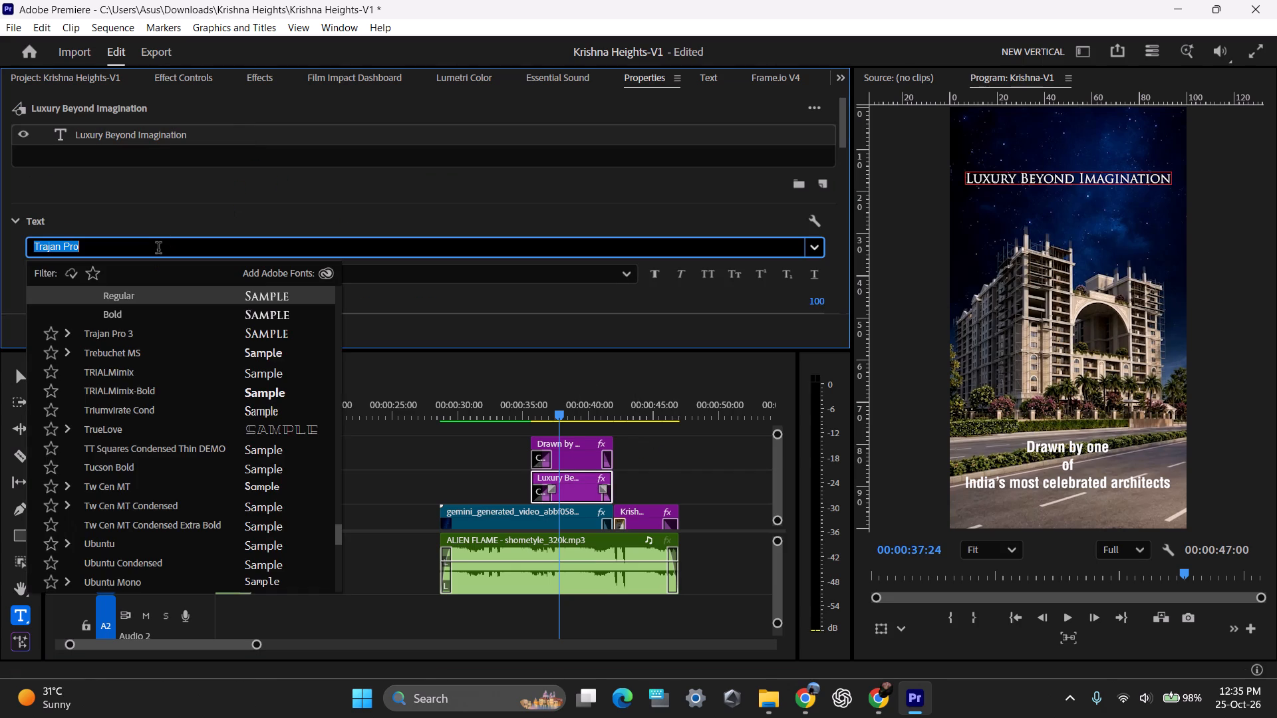
key("ctrl+c")
left_click(357, 232)
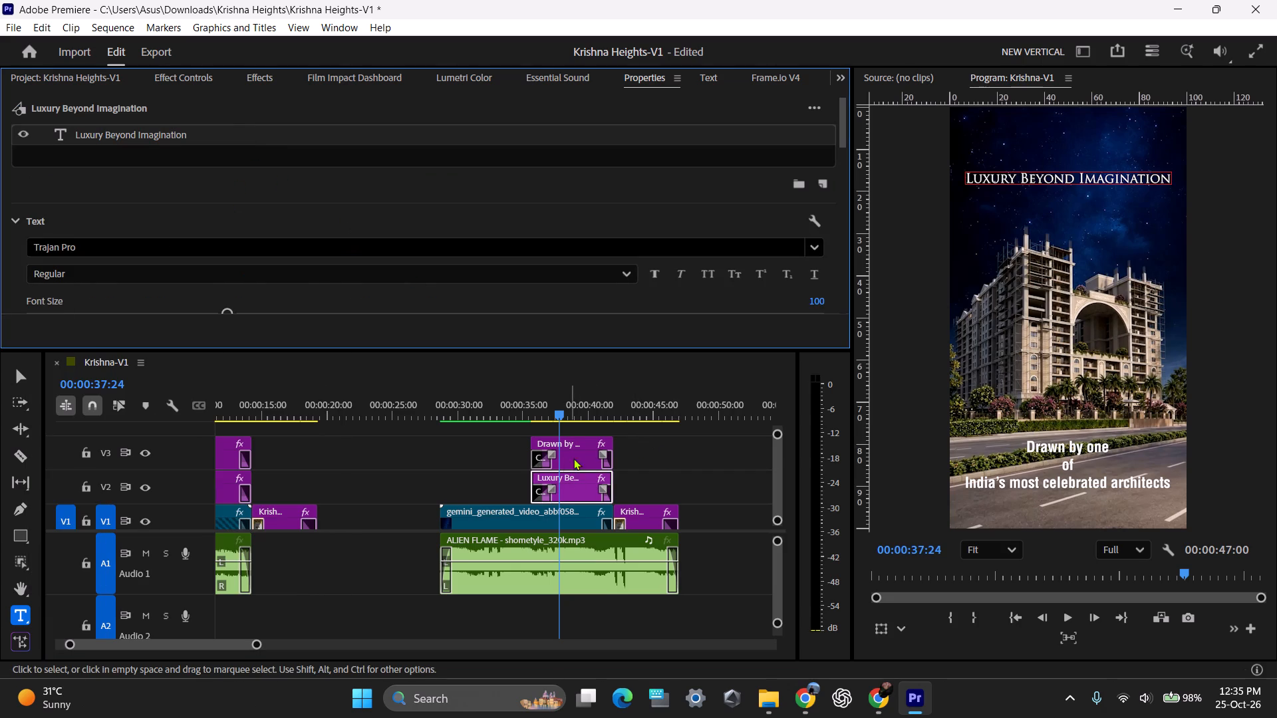
left_click(570, 443)
left_click(212, 138)
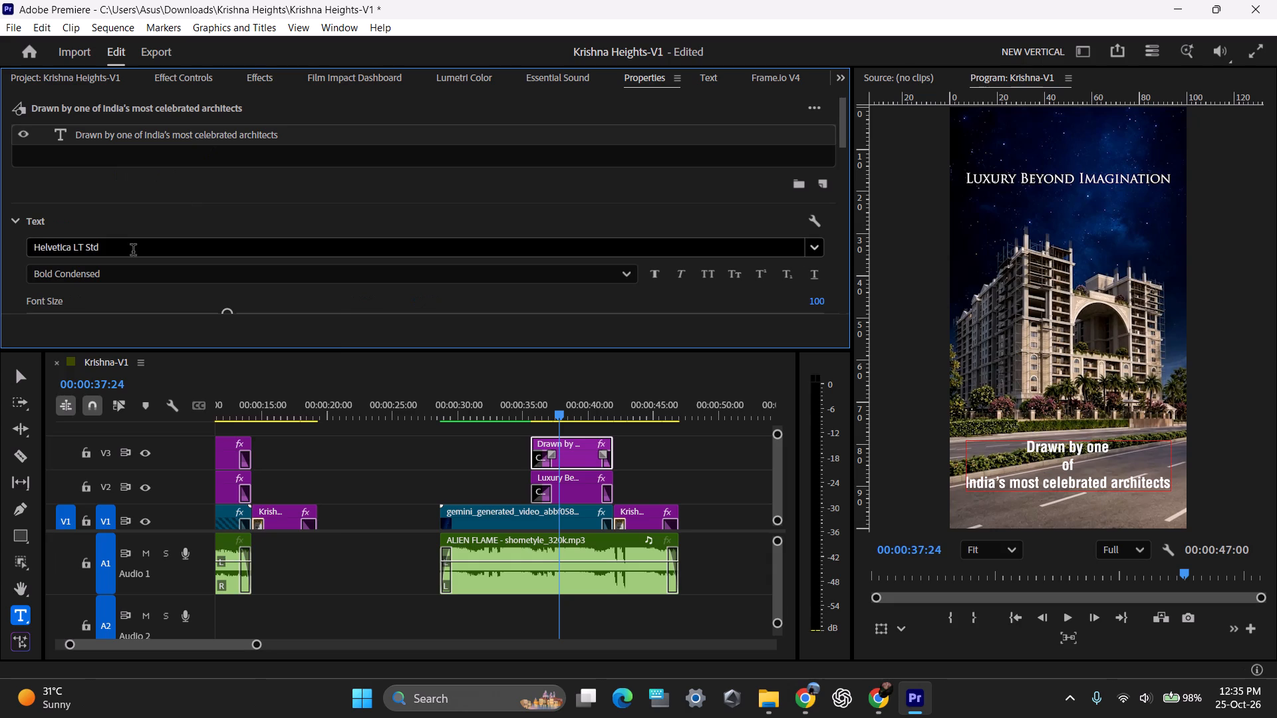
left_click(133, 251)
key("ctrl+v")
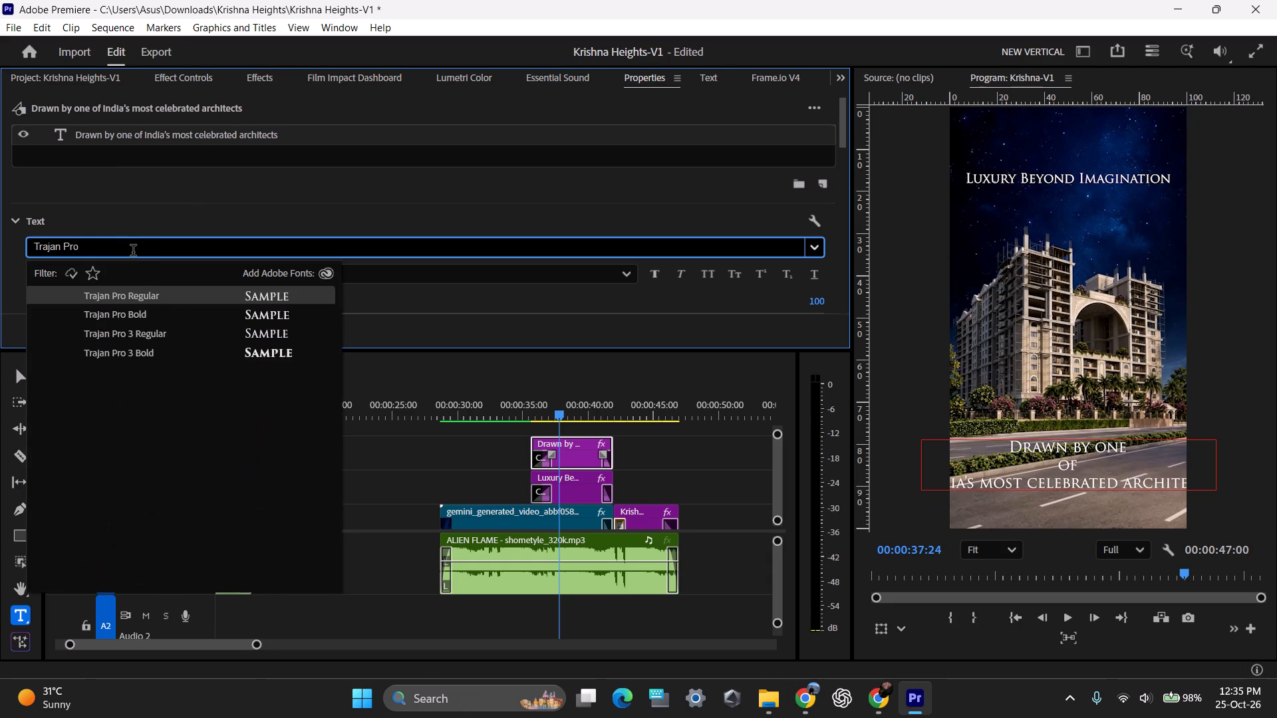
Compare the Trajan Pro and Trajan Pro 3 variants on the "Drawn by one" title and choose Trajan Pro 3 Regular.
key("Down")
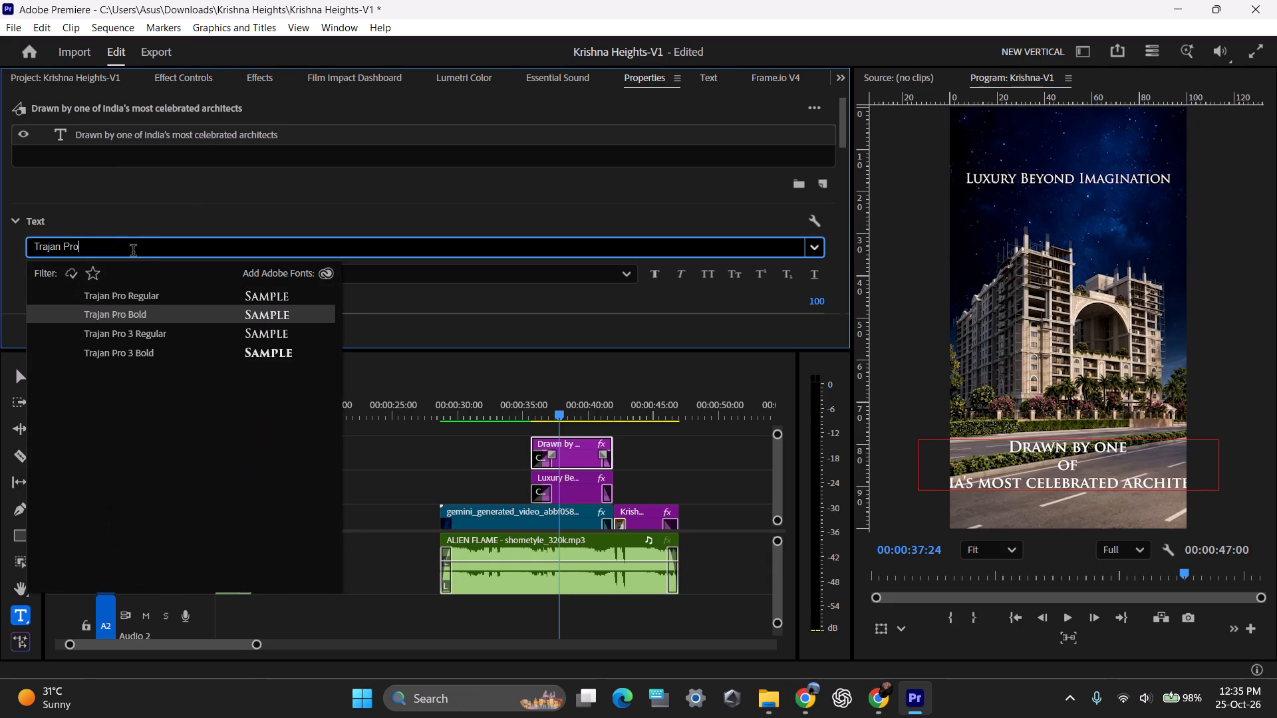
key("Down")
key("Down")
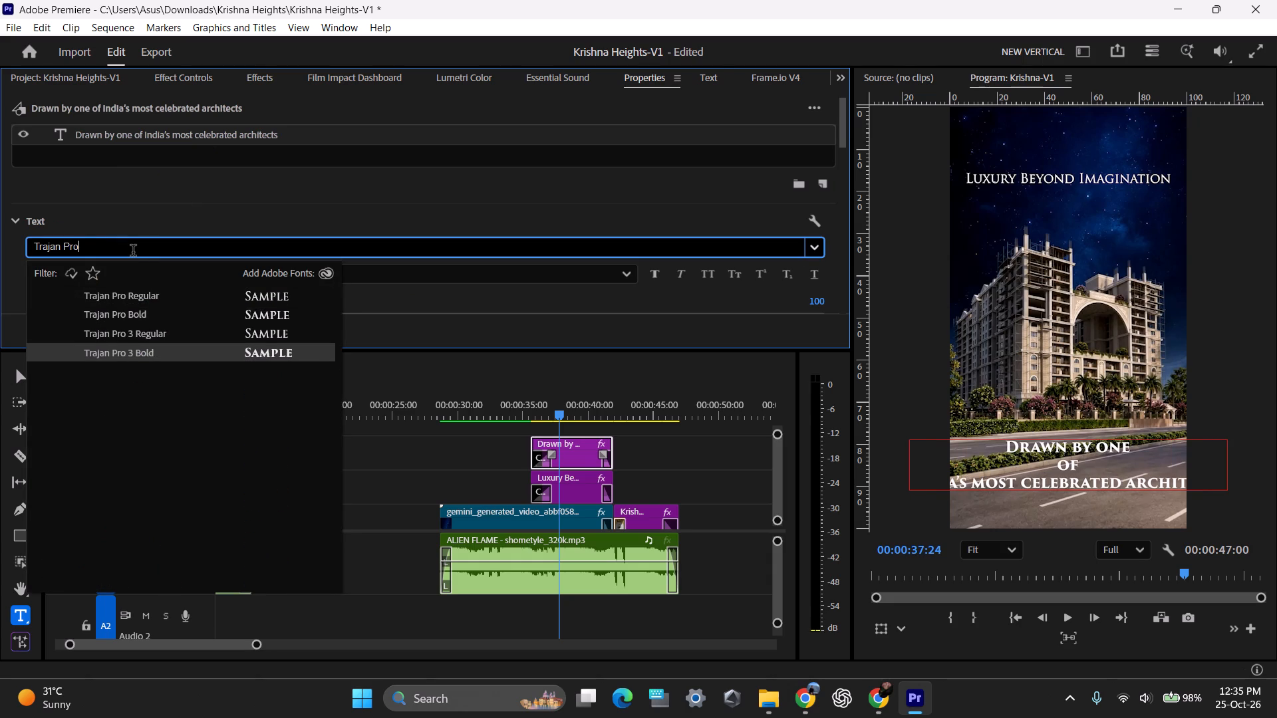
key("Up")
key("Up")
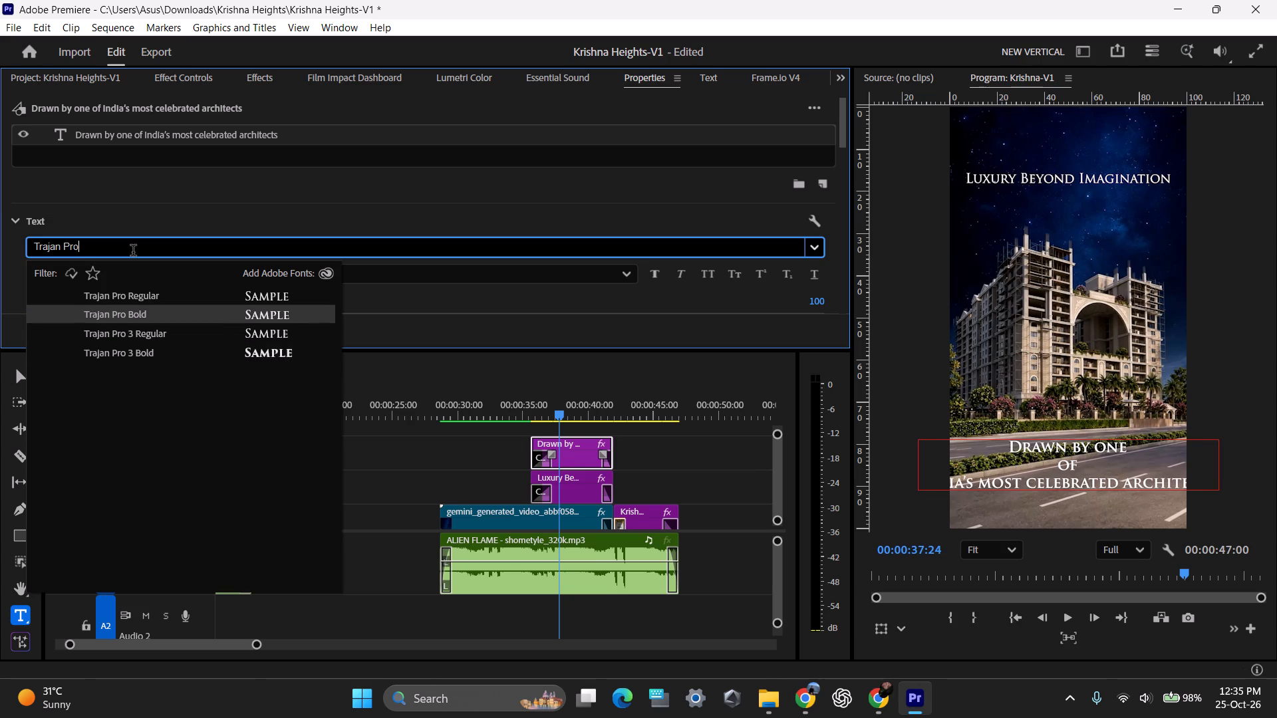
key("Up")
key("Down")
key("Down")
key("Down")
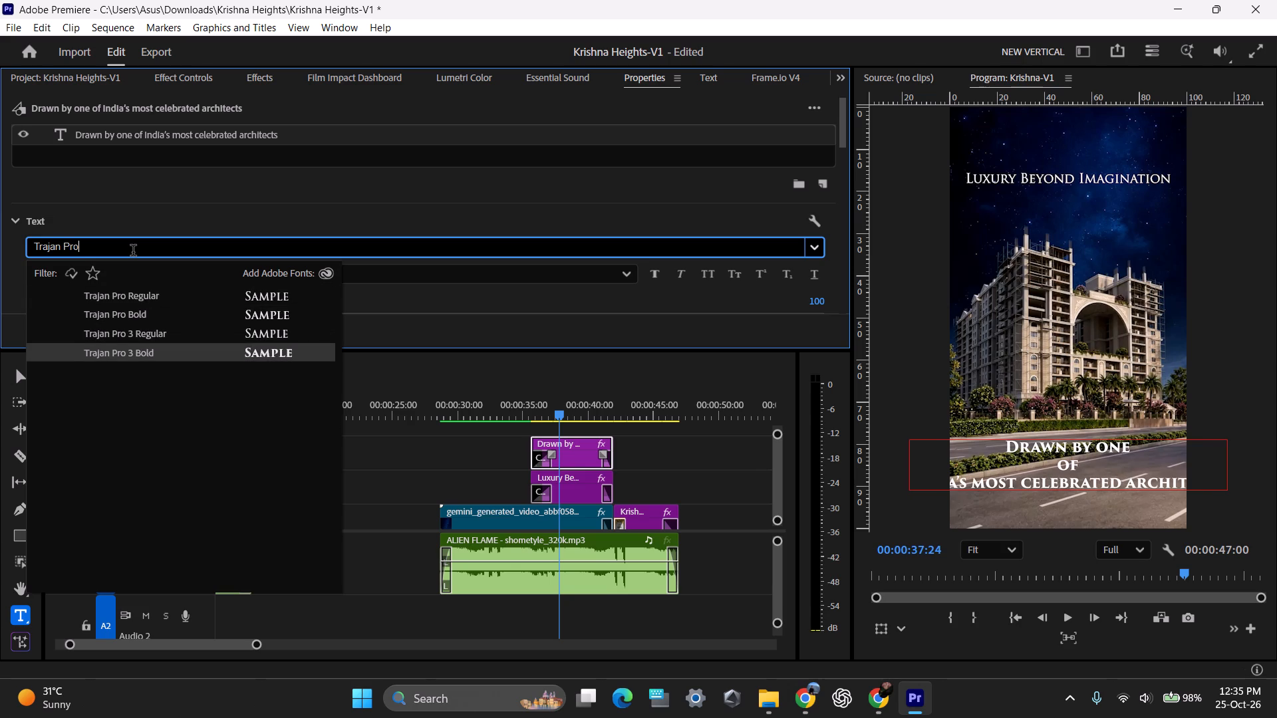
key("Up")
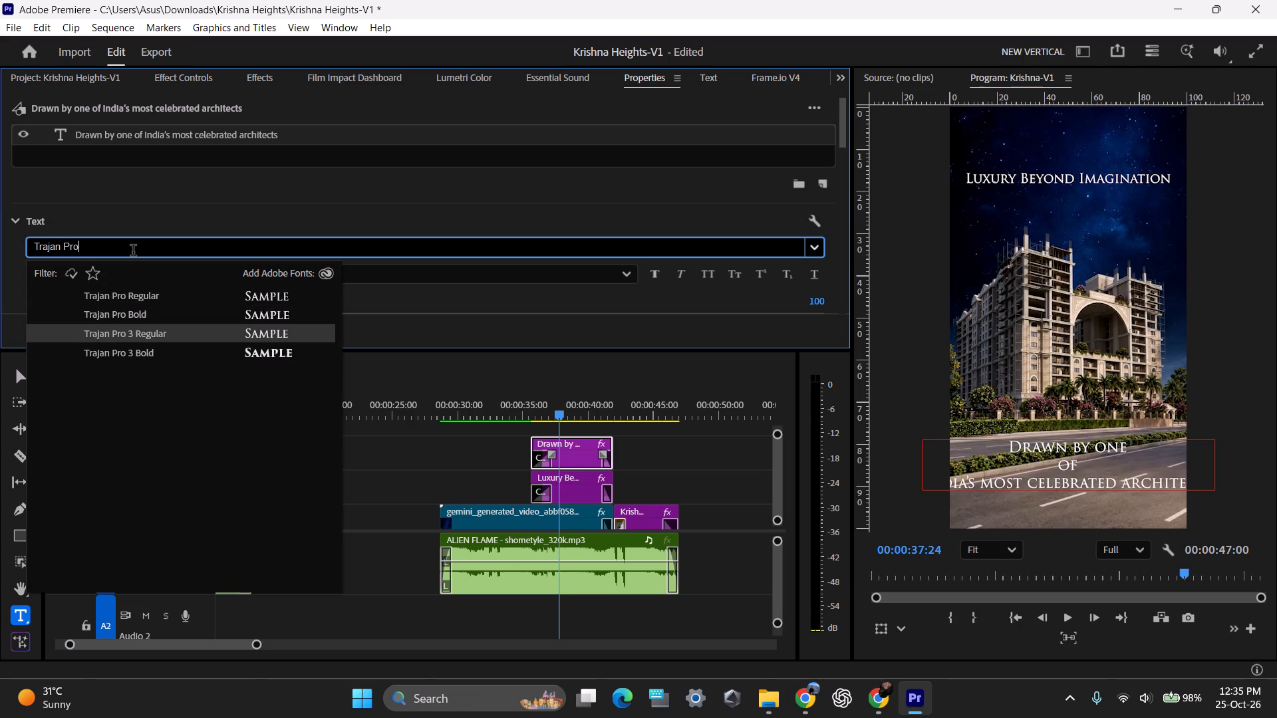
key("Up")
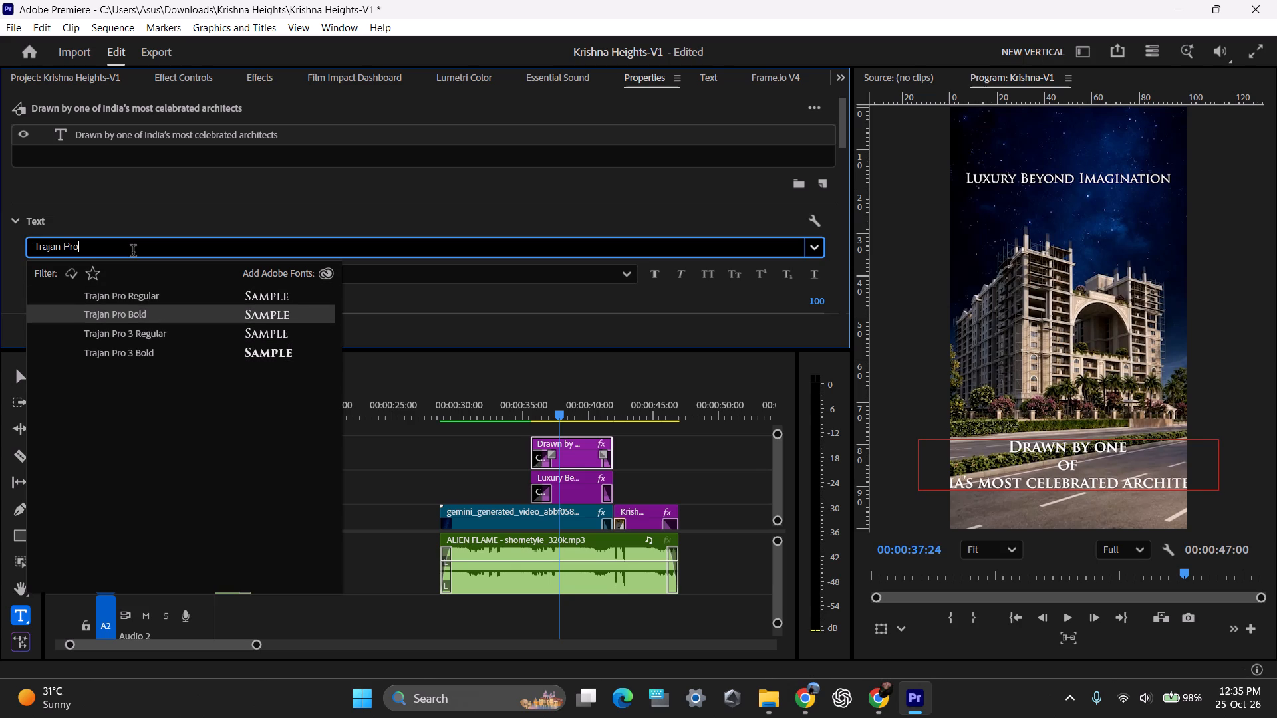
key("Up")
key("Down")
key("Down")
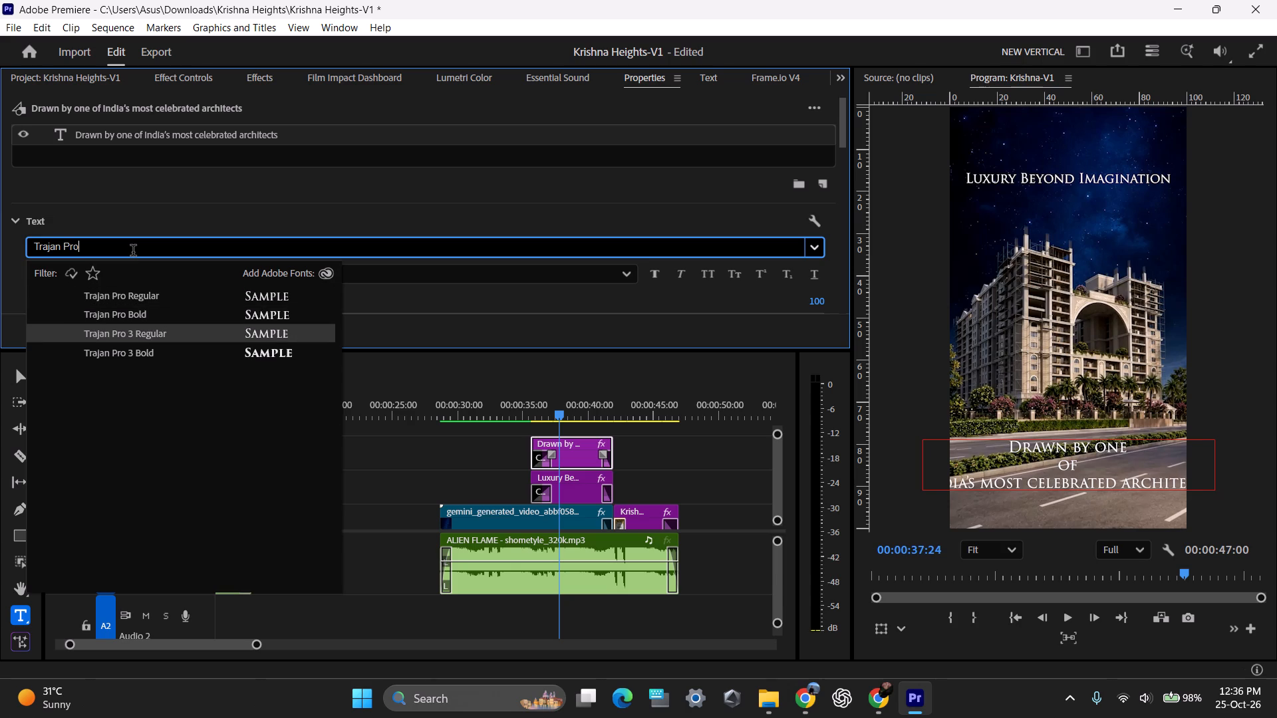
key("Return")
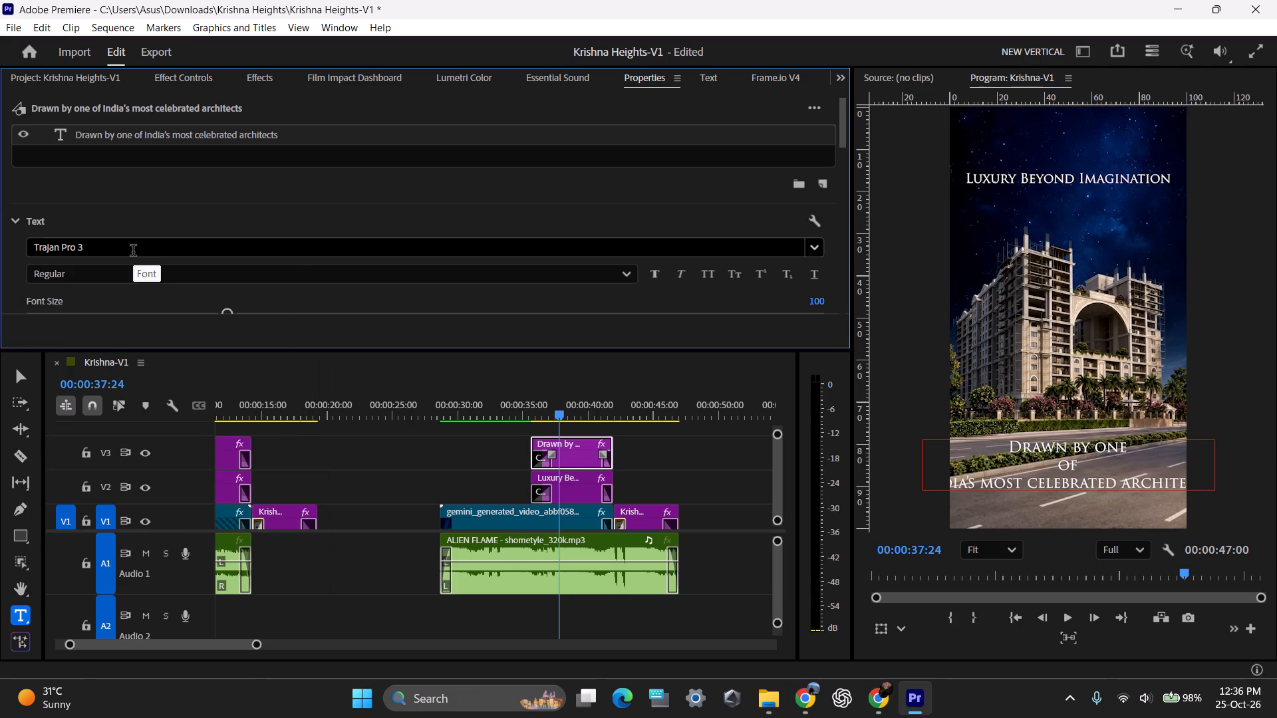
Check the "Luxury Beyond Imagination" title's font and set the "Drawn by one" title to the matching Trajan Pro Regular.
left_click(574, 491)
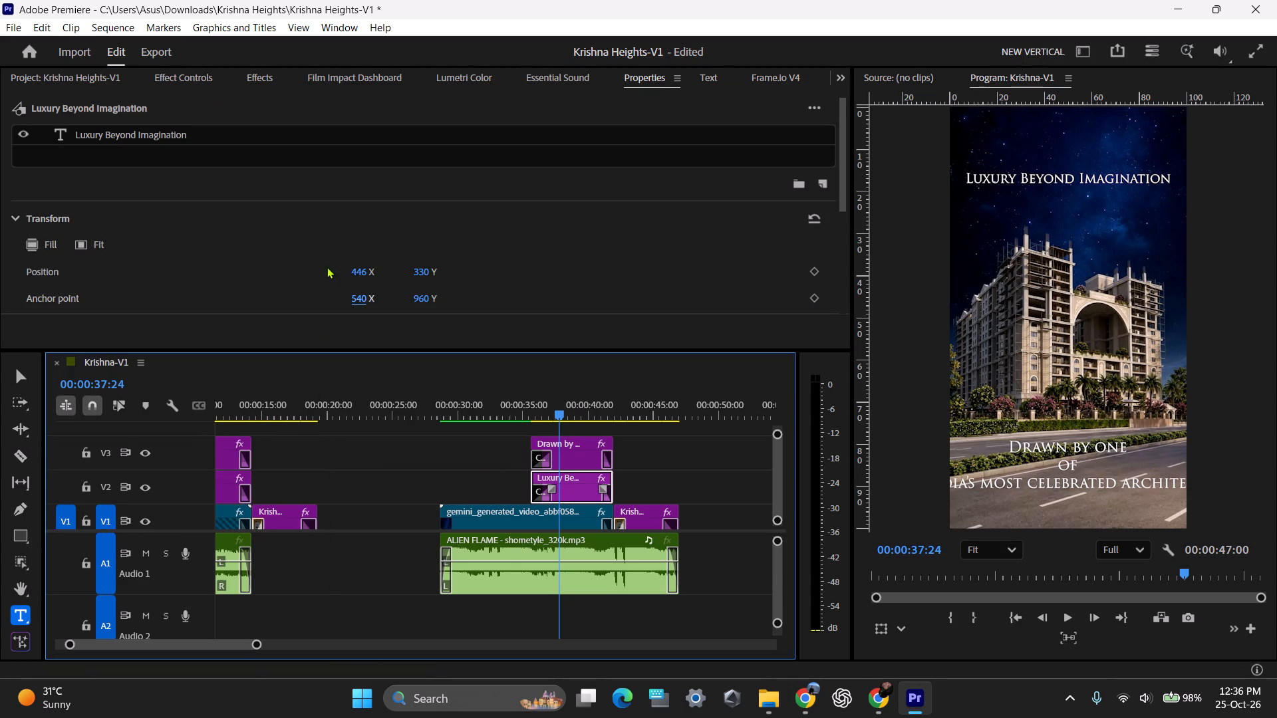
left_click(233, 130)
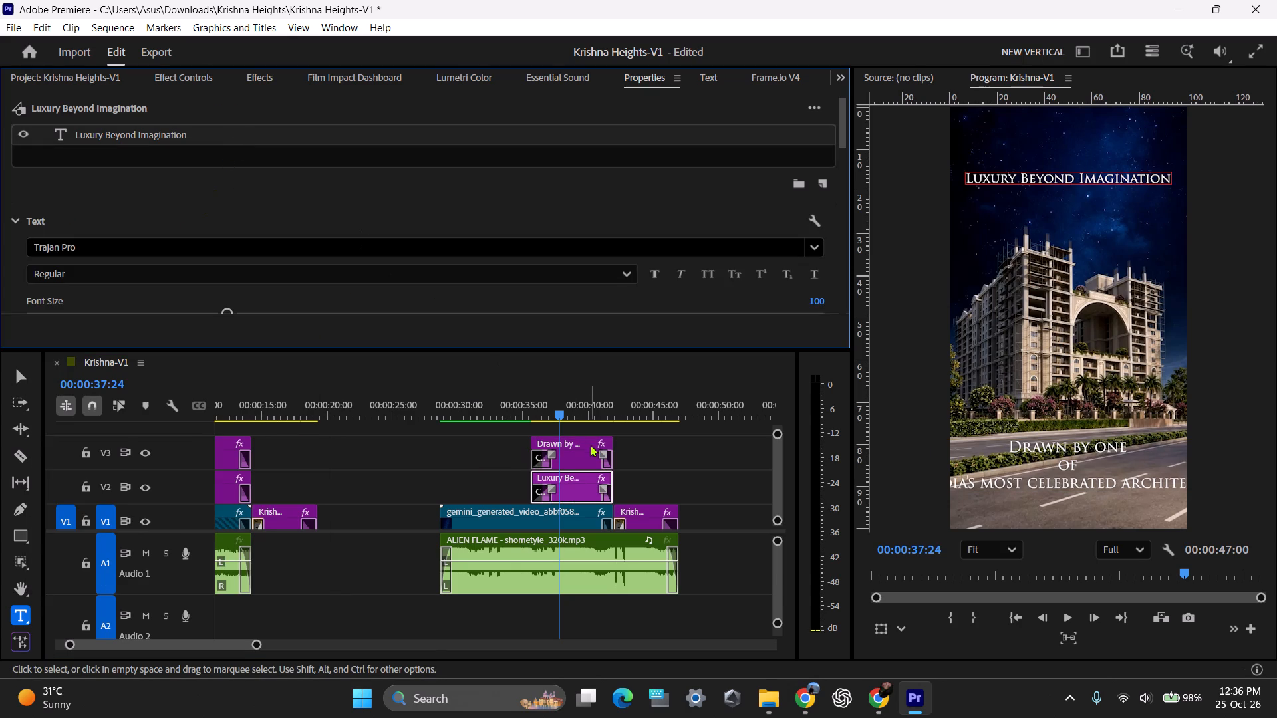
left_click(576, 447)
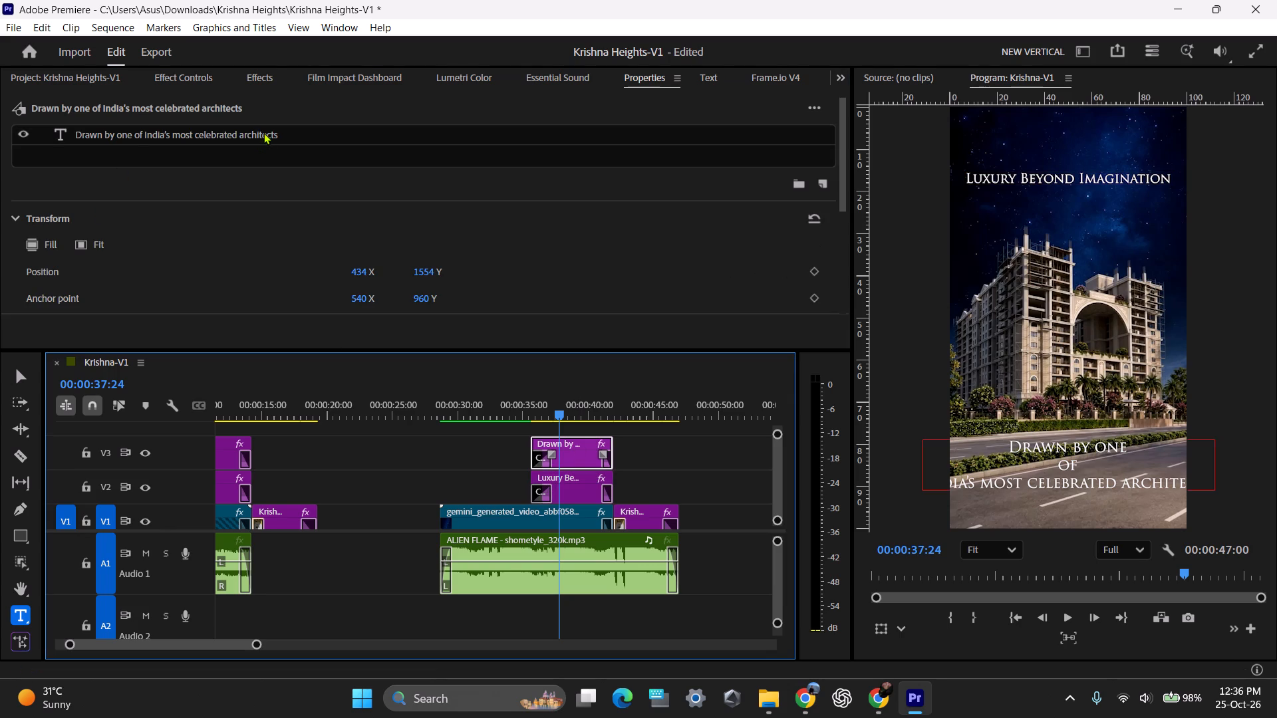
left_click(263, 132)
left_click(160, 245)
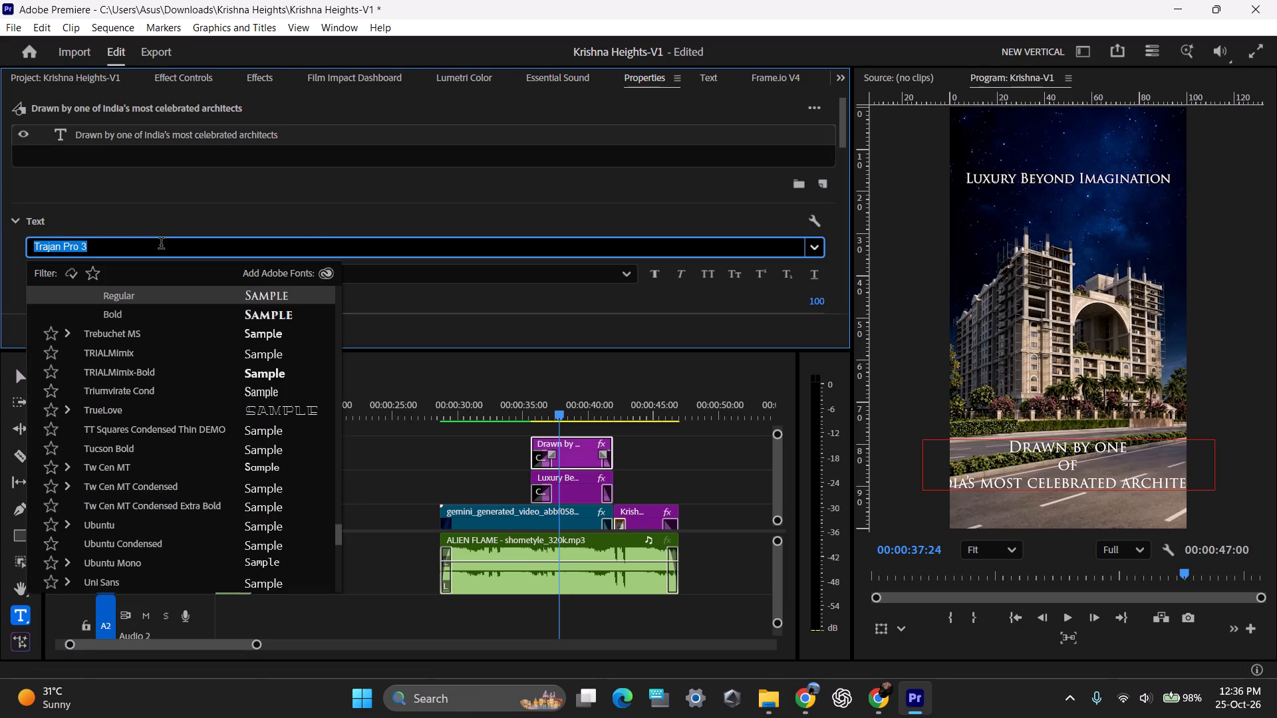
left_click(637, 152)
left_click(164, 128)
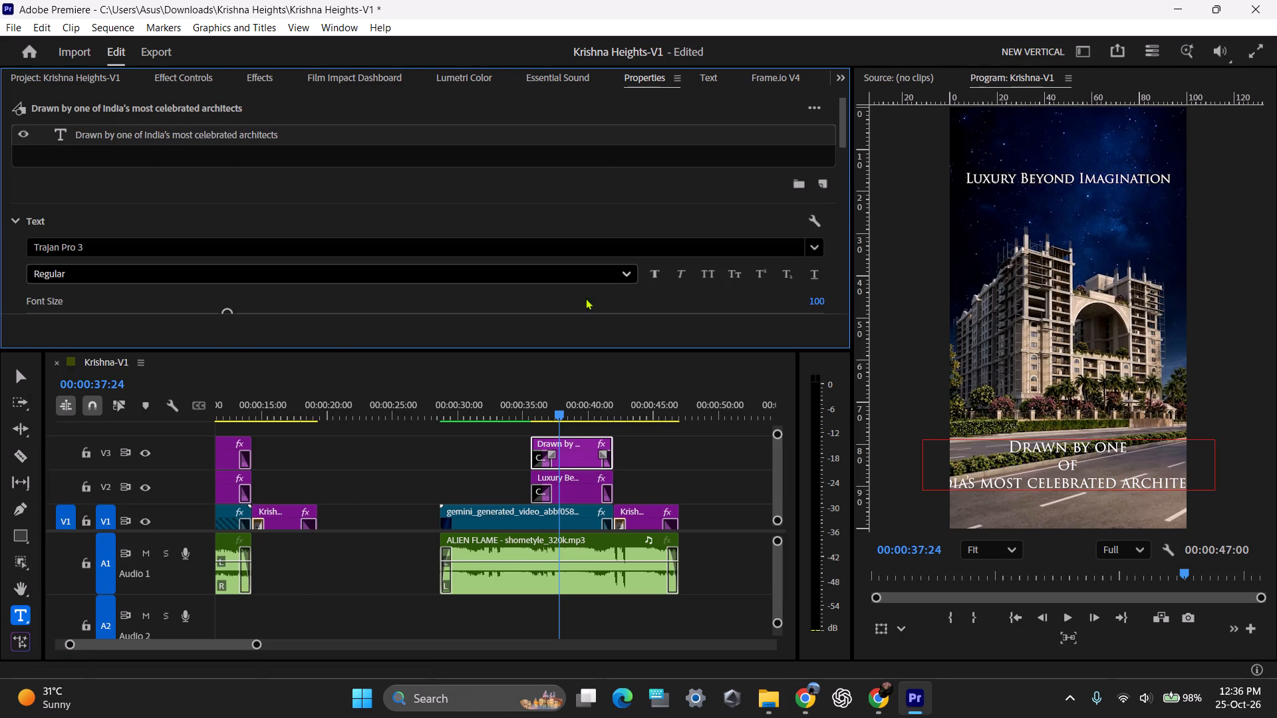
left_click(624, 275)
left_click(623, 275)
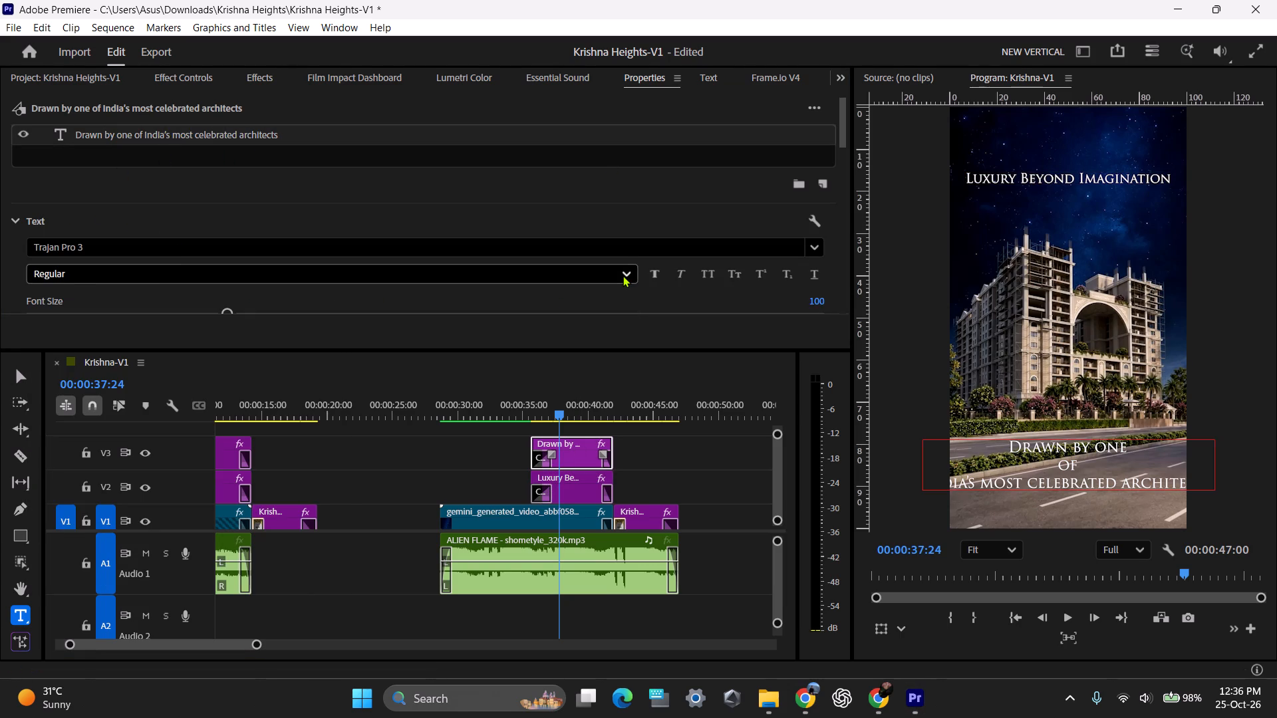
left_click(760, 241)
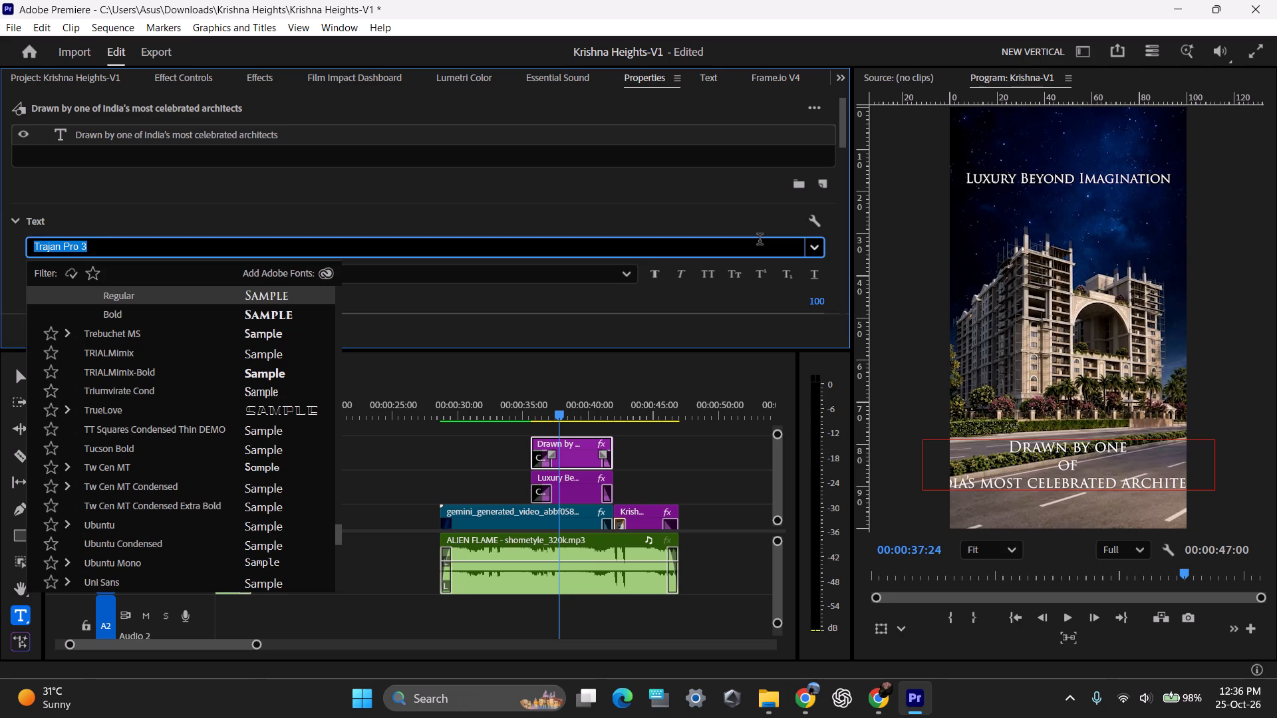
key("Up")
key("Up")
key("Up")
key("Up")
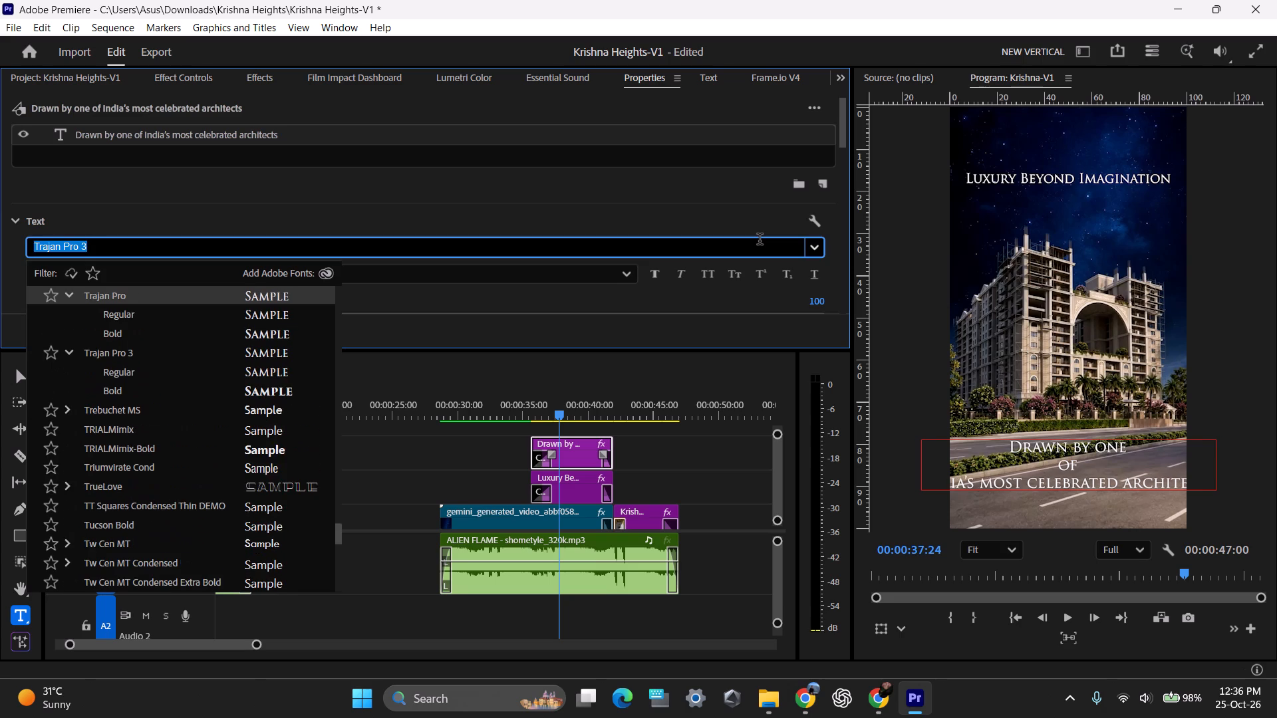
key("Return")
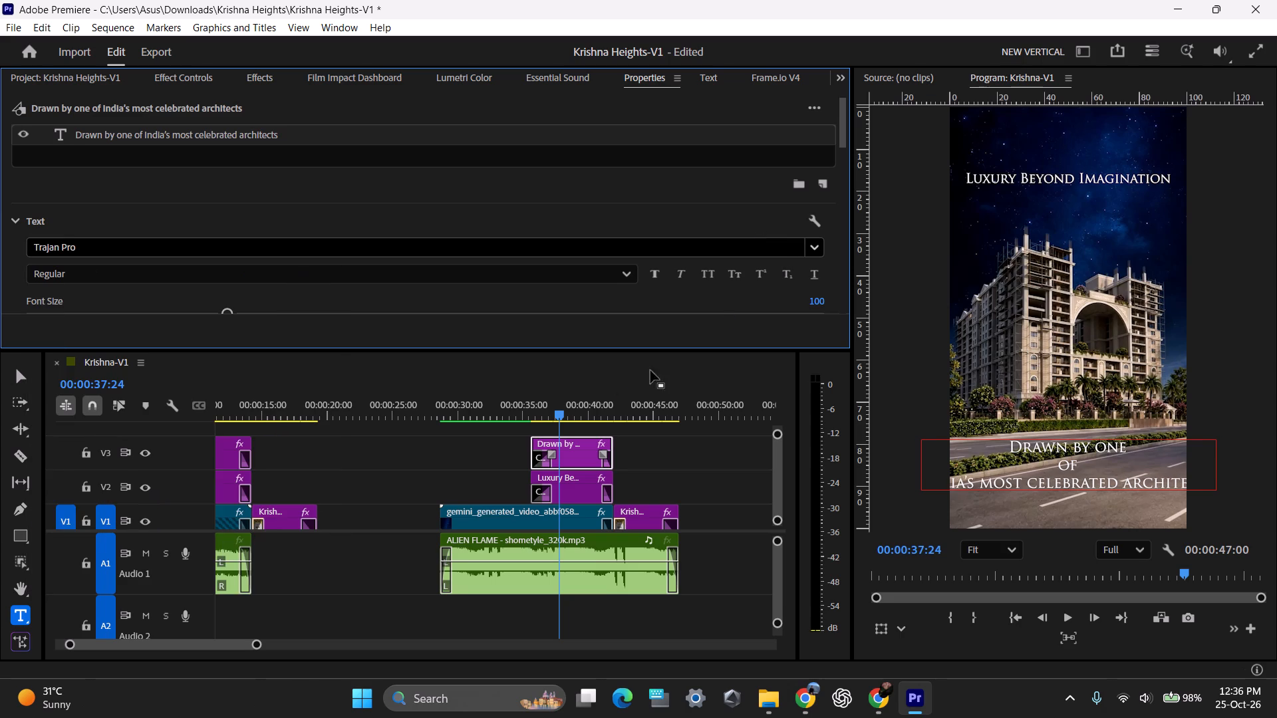
Scale the "Drawn by one of India's most celebrated architects" title to 61% and set its horizontal position to 463.
left_click(693, 461)
left_click(567, 459)
scroll(326, 208, "down", 3)
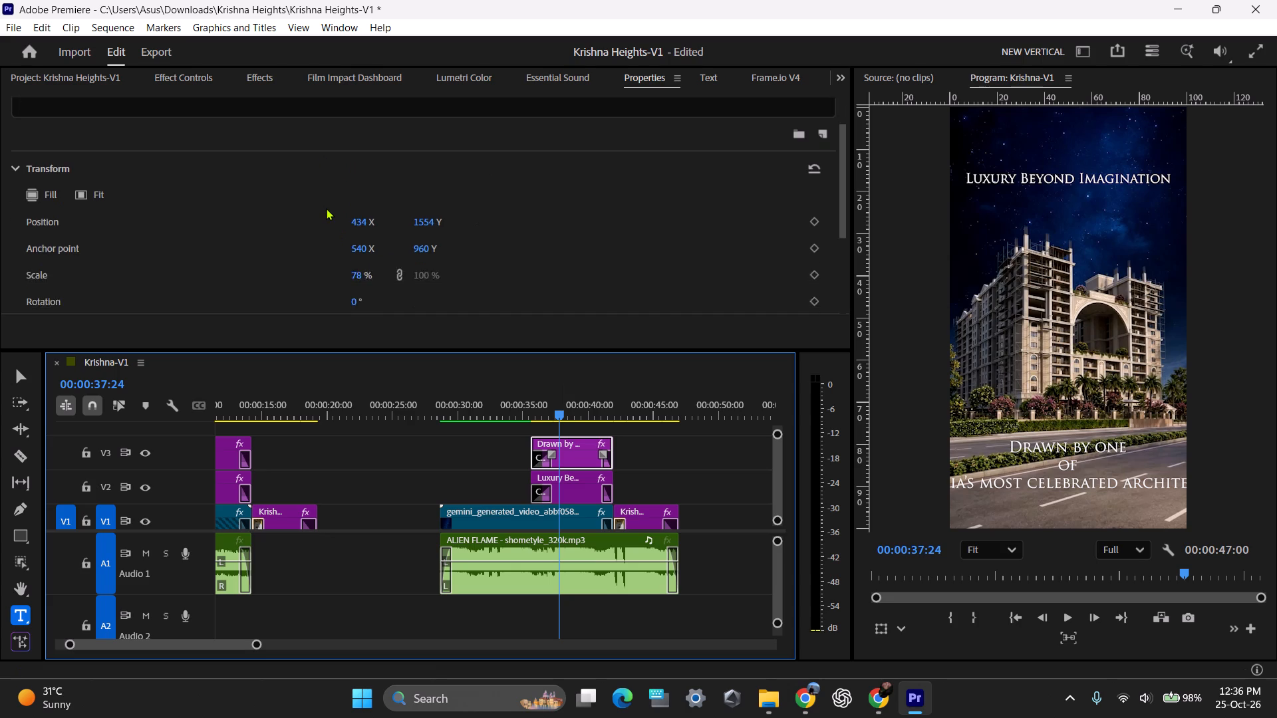
scroll(326, 208, "down", 4)
left_click_drag(356, 208, 351, 206)
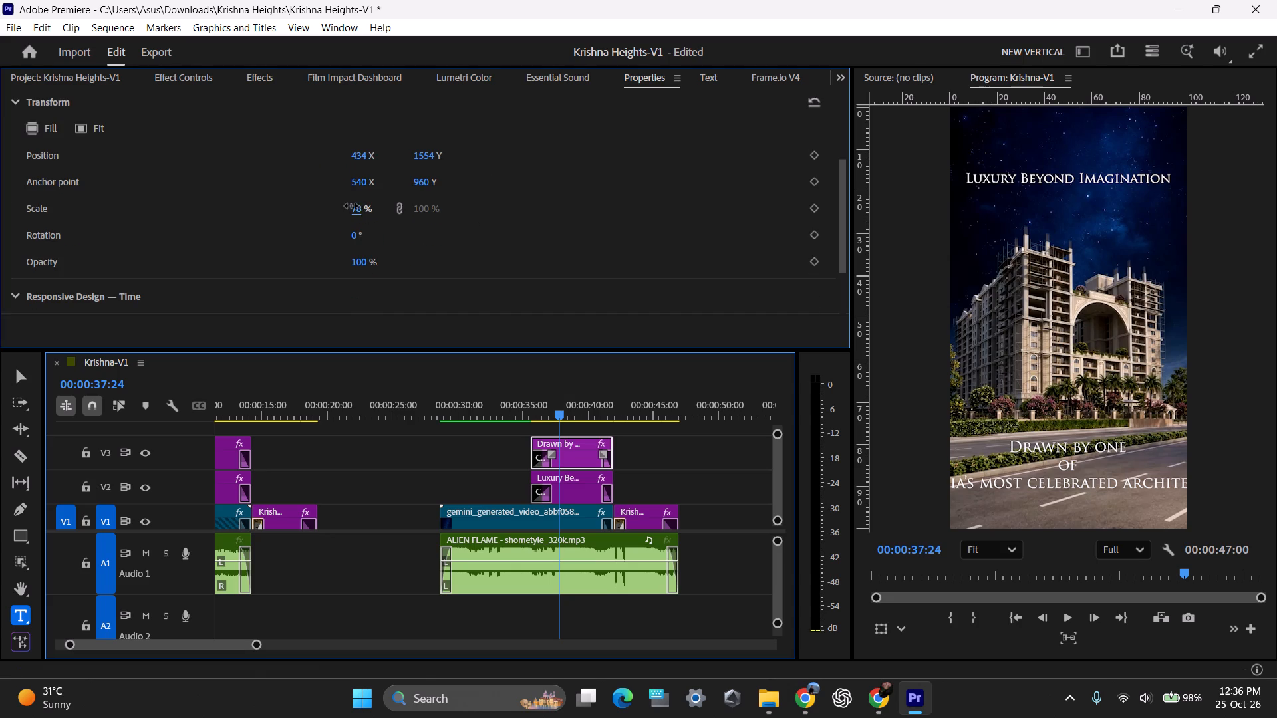
left_click_drag(351, 206, 337, 209)
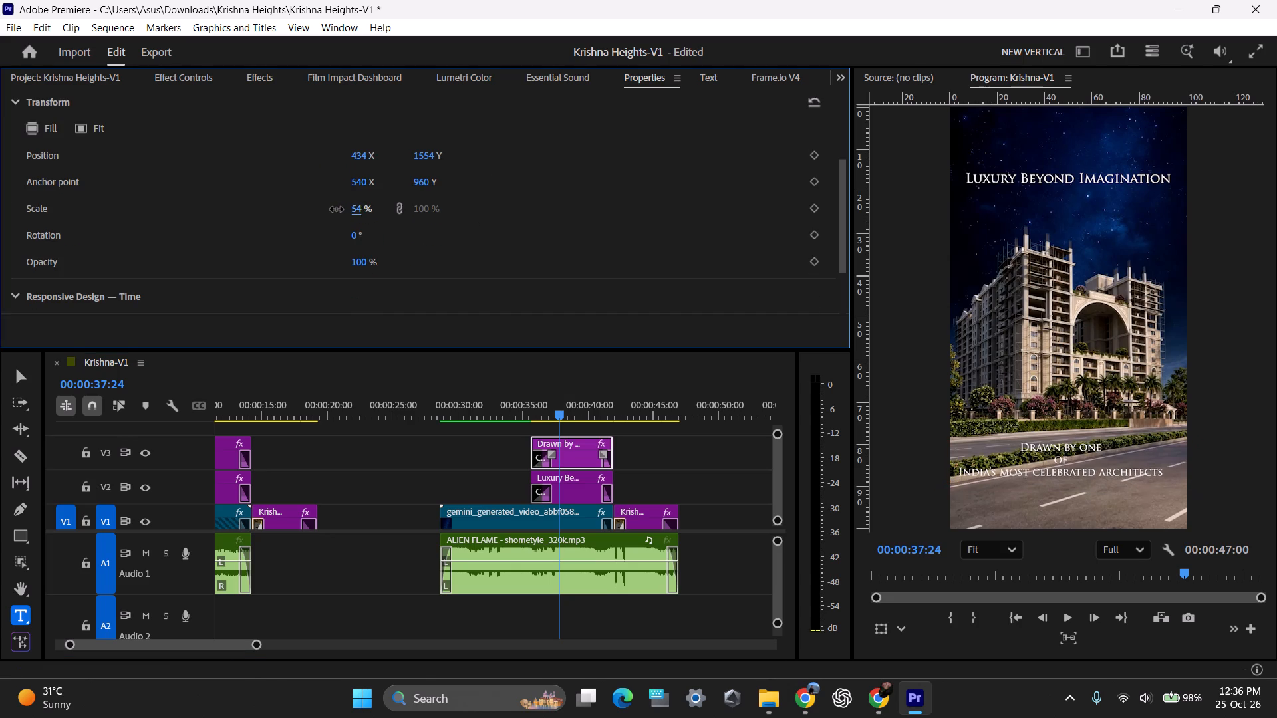
left_click_drag(337, 209, 347, 209)
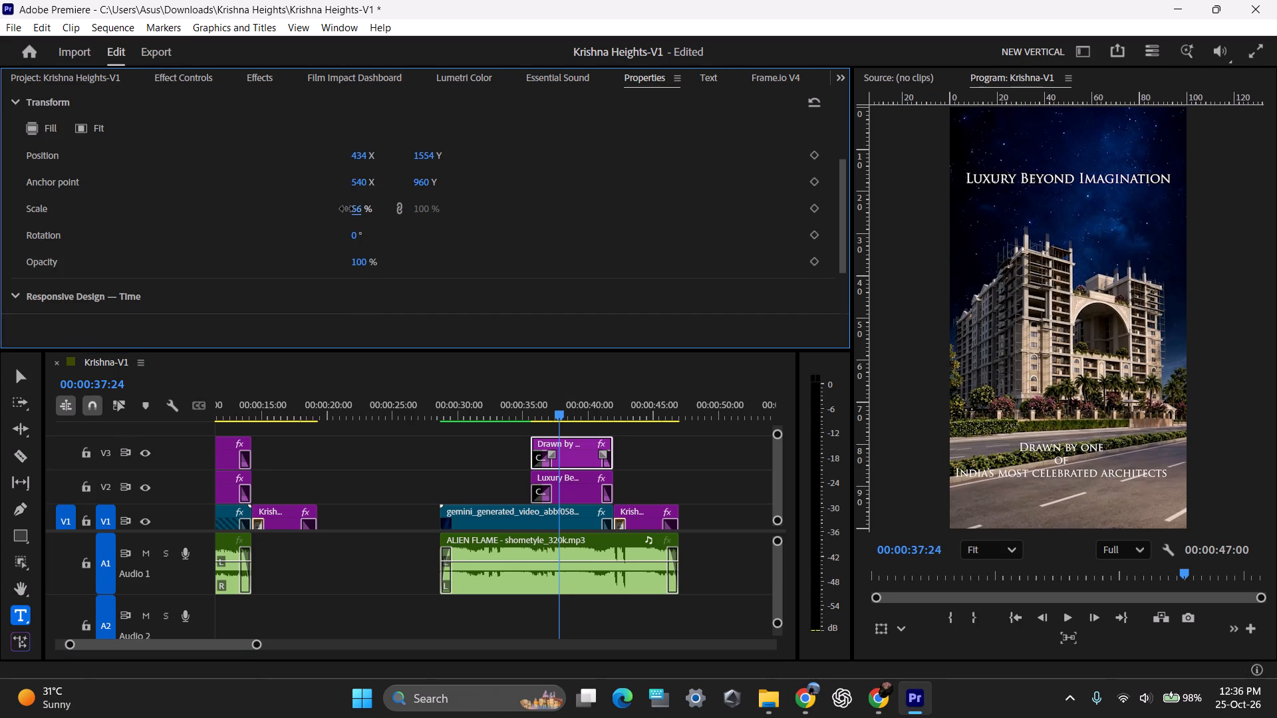
left_click_drag(347, 209, 343, 208)
left_click_drag(355, 152, 378, 153)
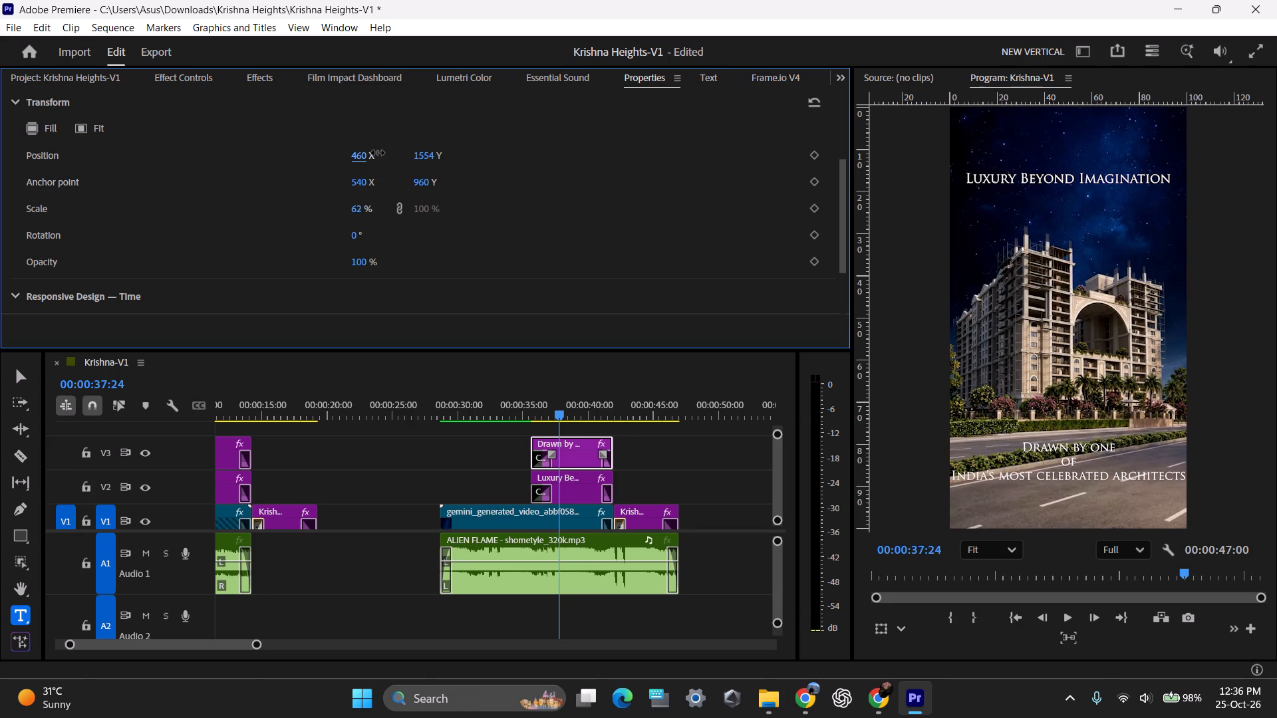
left_click_drag(378, 153, 380, 153)
left_click(362, 202)
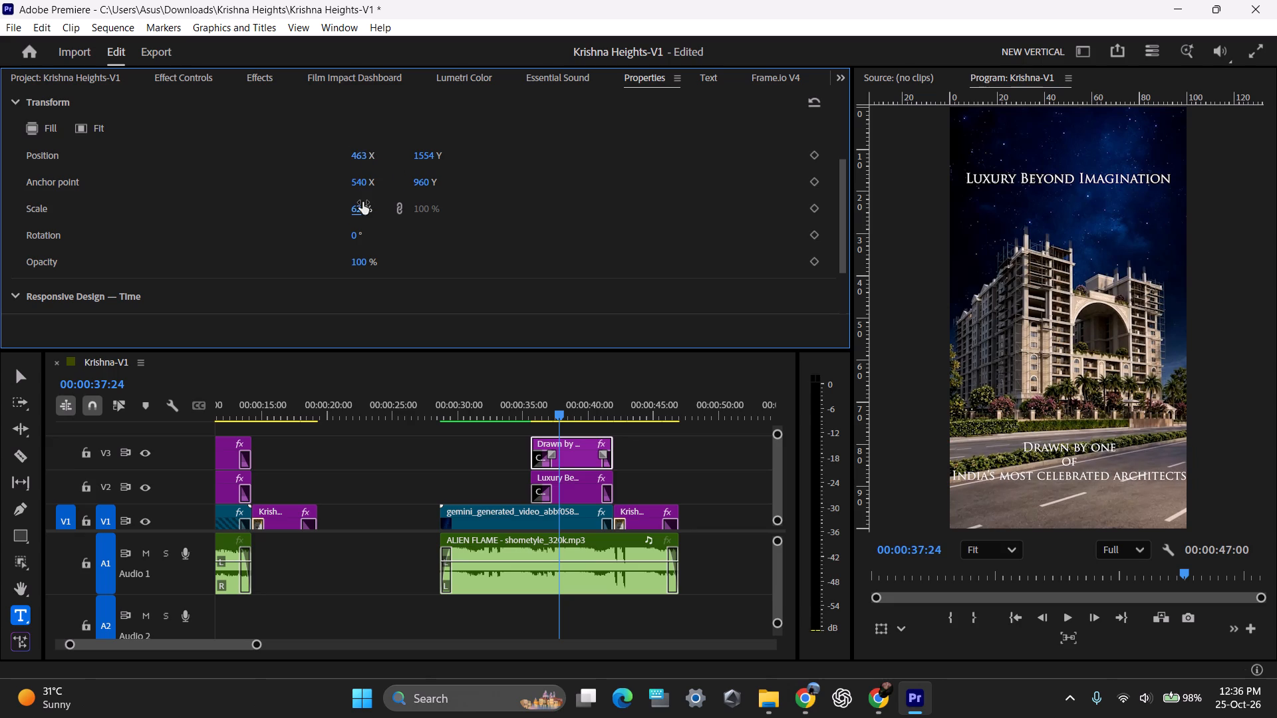
key("Down")
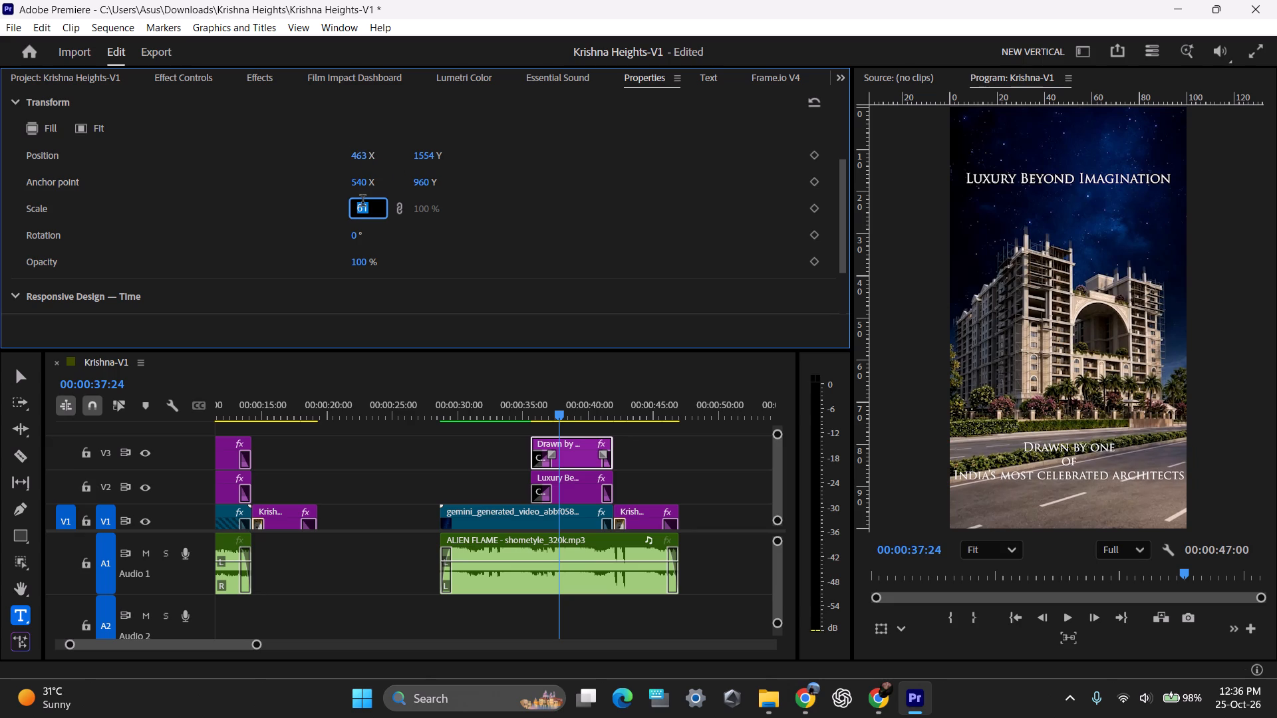
left_click(585, 237)
Set the "Drawn by one of India's most celebrated architects" title to the Bold style with tracking -9 and leading 21.
scroll(553, 268, "up", 12)
left_click(261, 133)
scroll(261, 134, "down", 5)
left_click(621, 191)
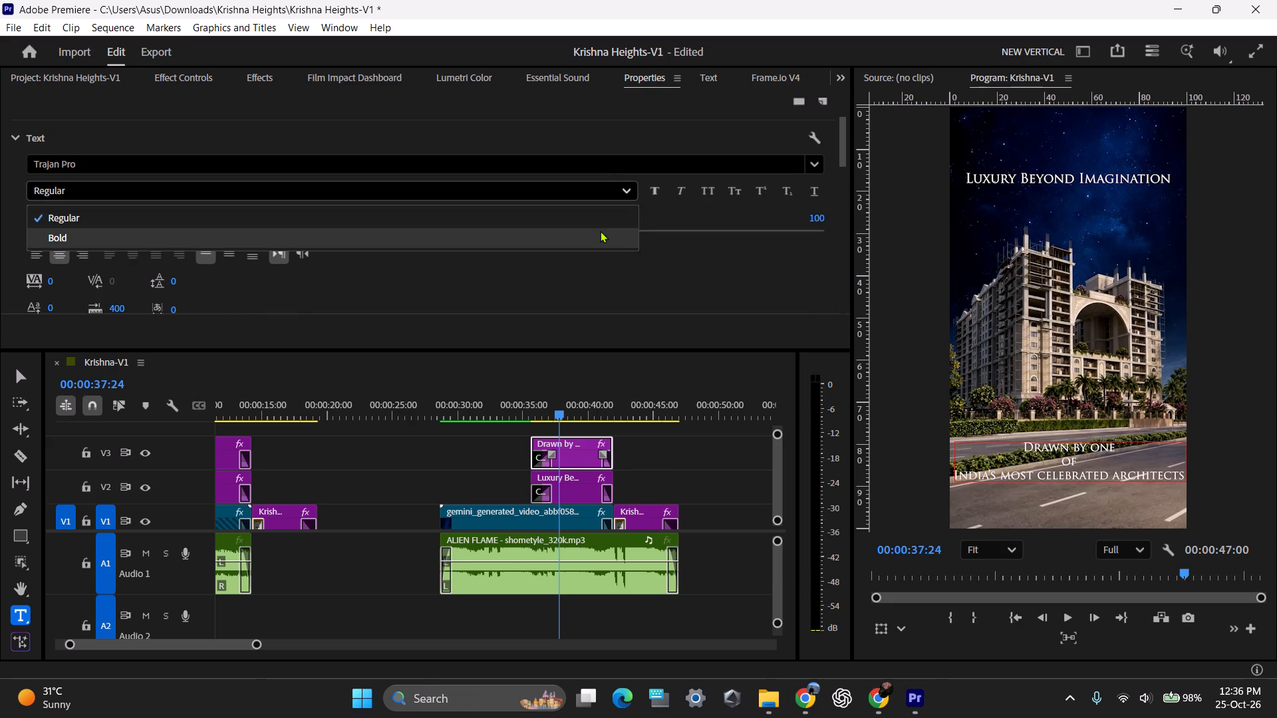
left_click(600, 231)
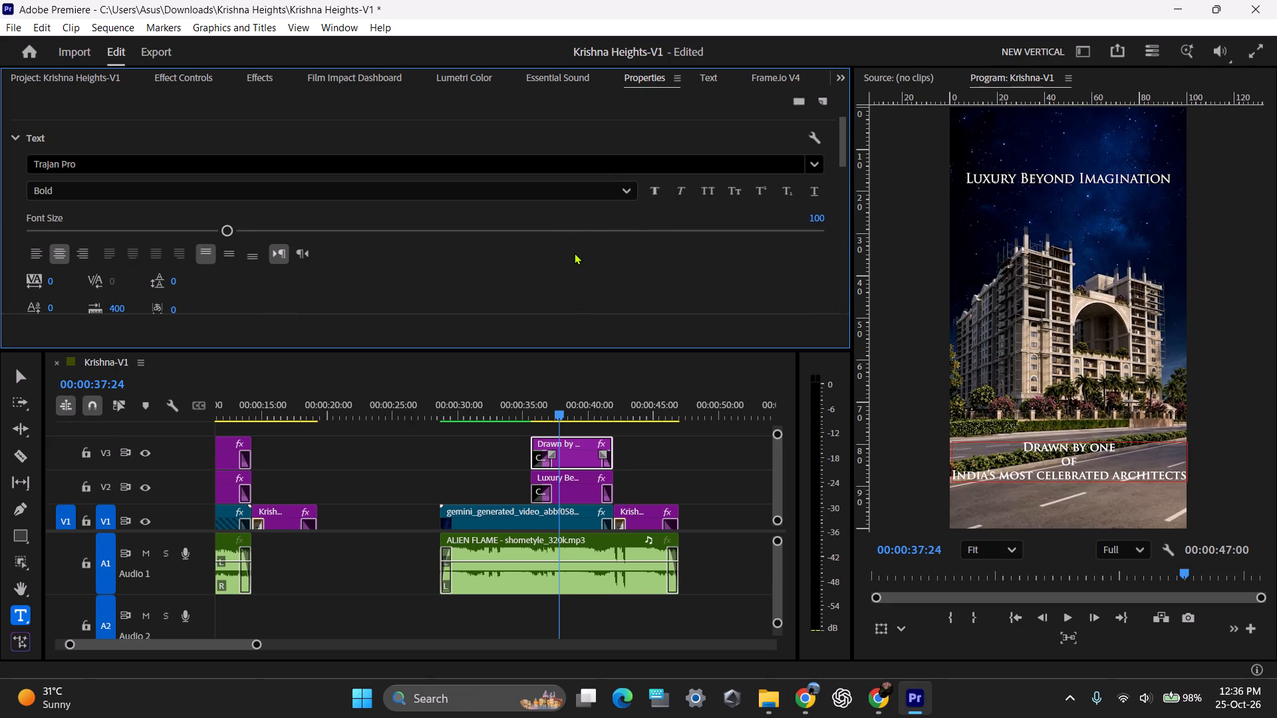
scroll(516, 293, "down", 5)
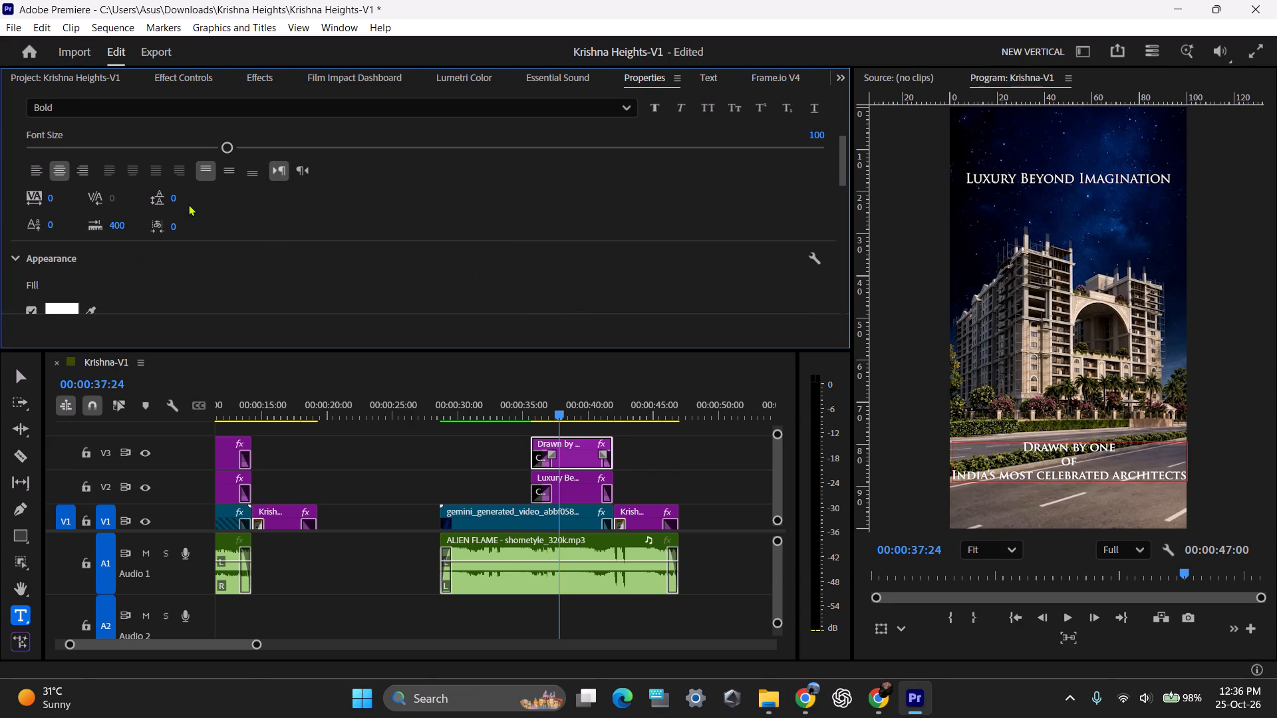
left_click_drag(54, 202, 43, 202)
left_click_drag(43, 202, 46, 203)
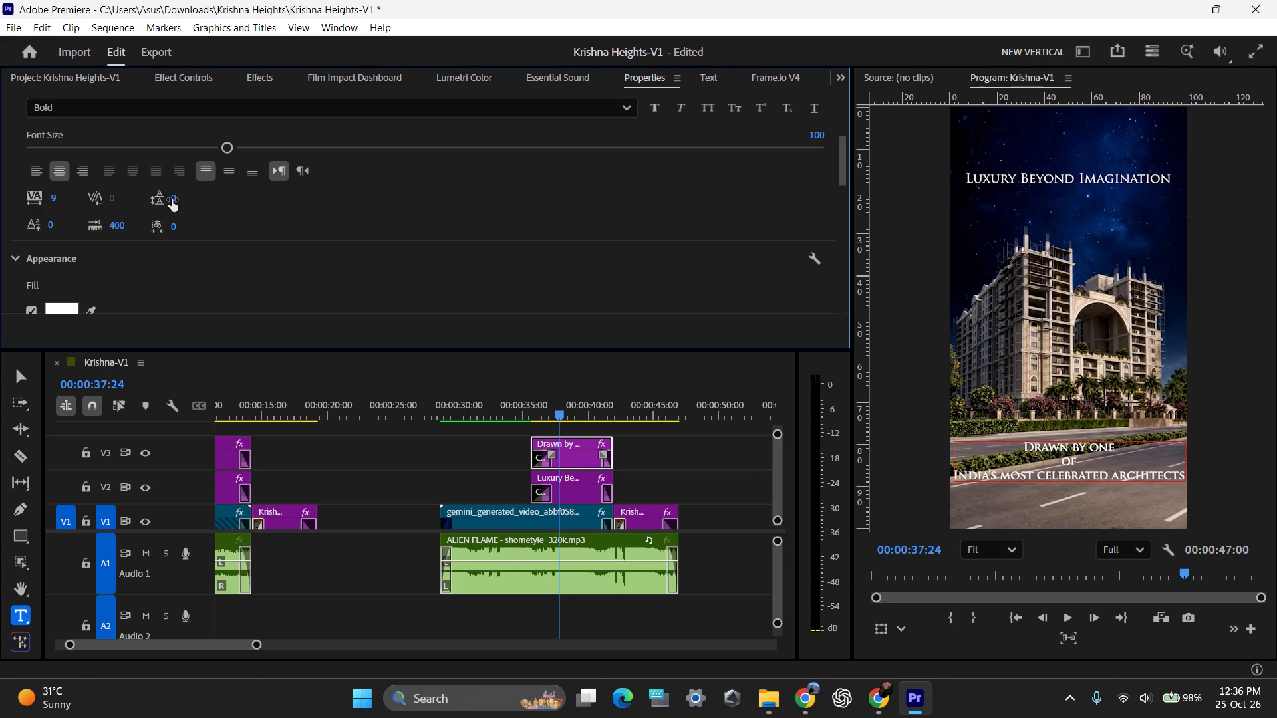
left_click_drag(175, 196, 192, 200)
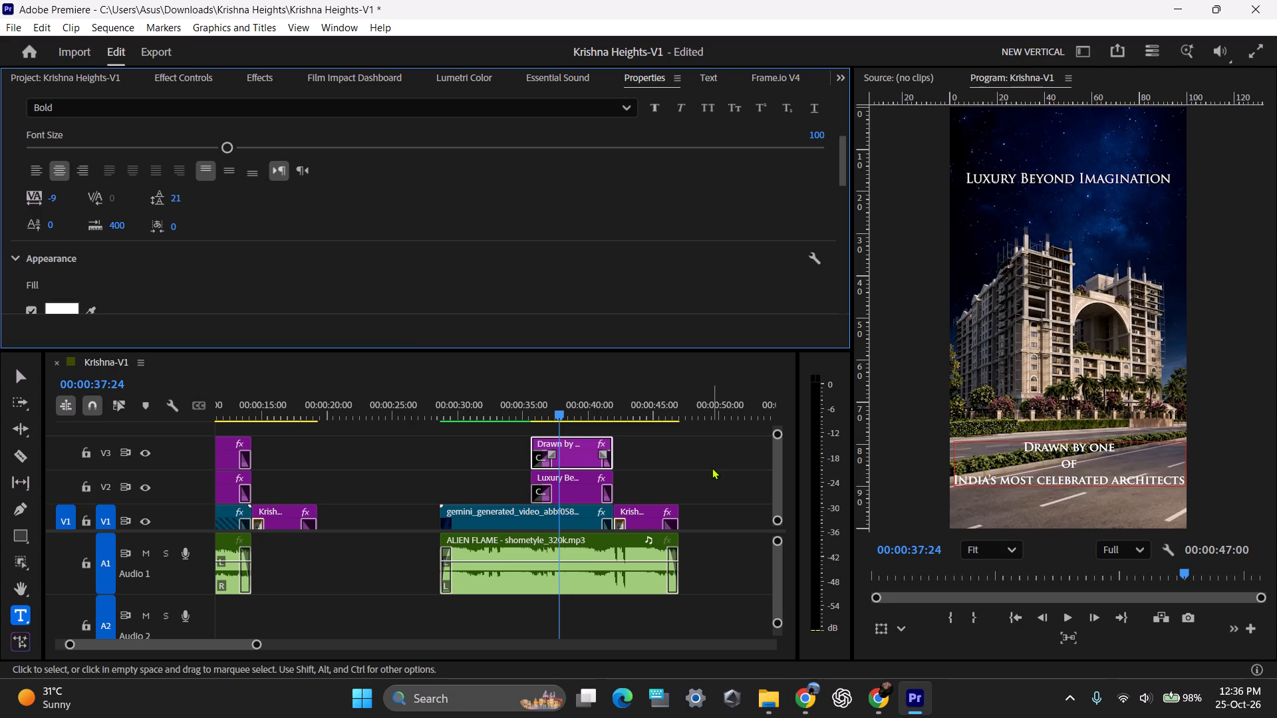
Play back the second ad's title section and review the first ad for comparison.
left_click_drag(564, 408, 523, 407)
key("space")
type("d")
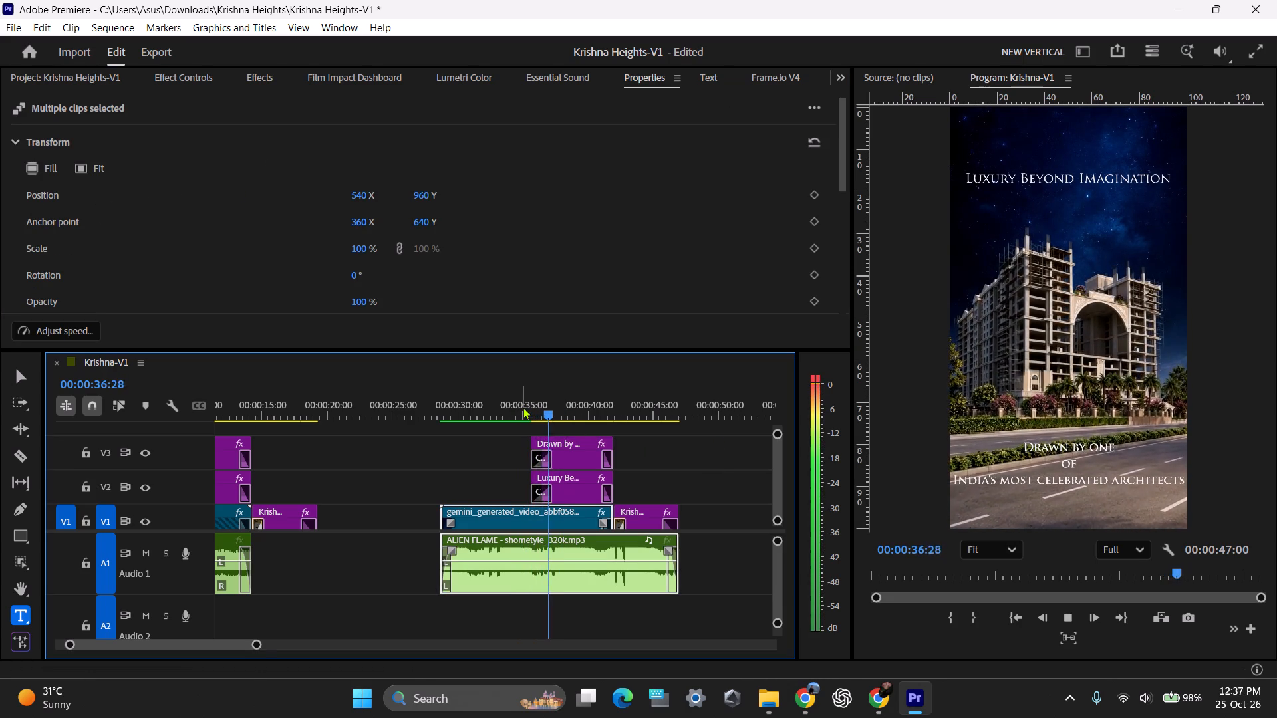
key("space")
left_click_drag(551, 403, 135, 403)
key("space")
left_click_drag(289, 398, 353, 400)
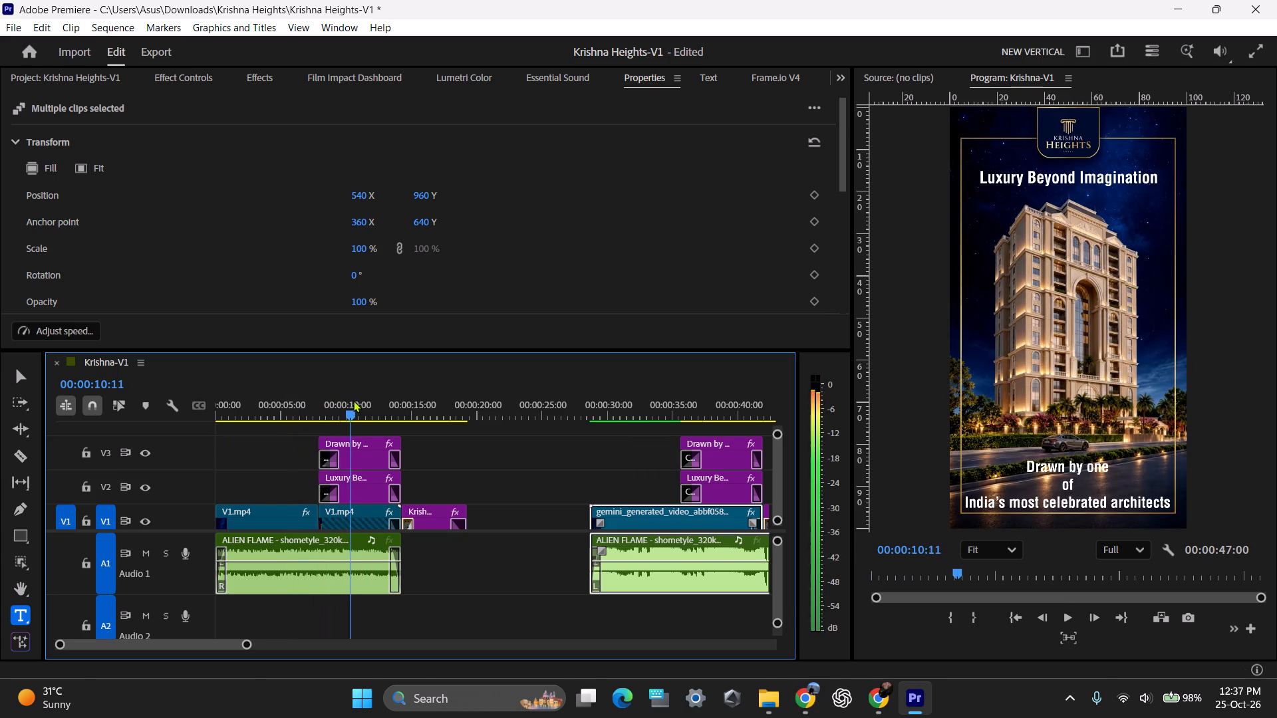
Preview Helvetica variants on the second ad's "Drawn by one of India's most celebrated architects" title and set its font to Helvetica Neue Bold.
left_click_drag(353, 400, 687, 404)
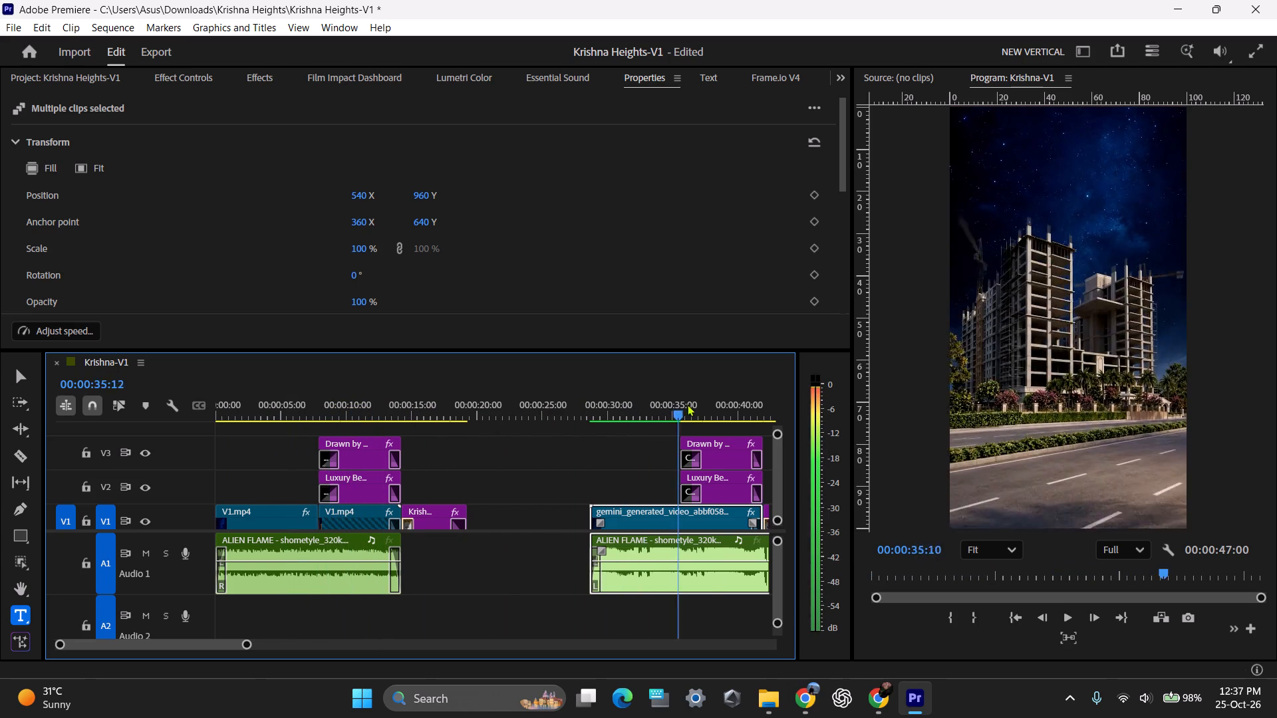
left_click_drag(687, 404, 725, 406)
scroll(658, 392, "down", 5)
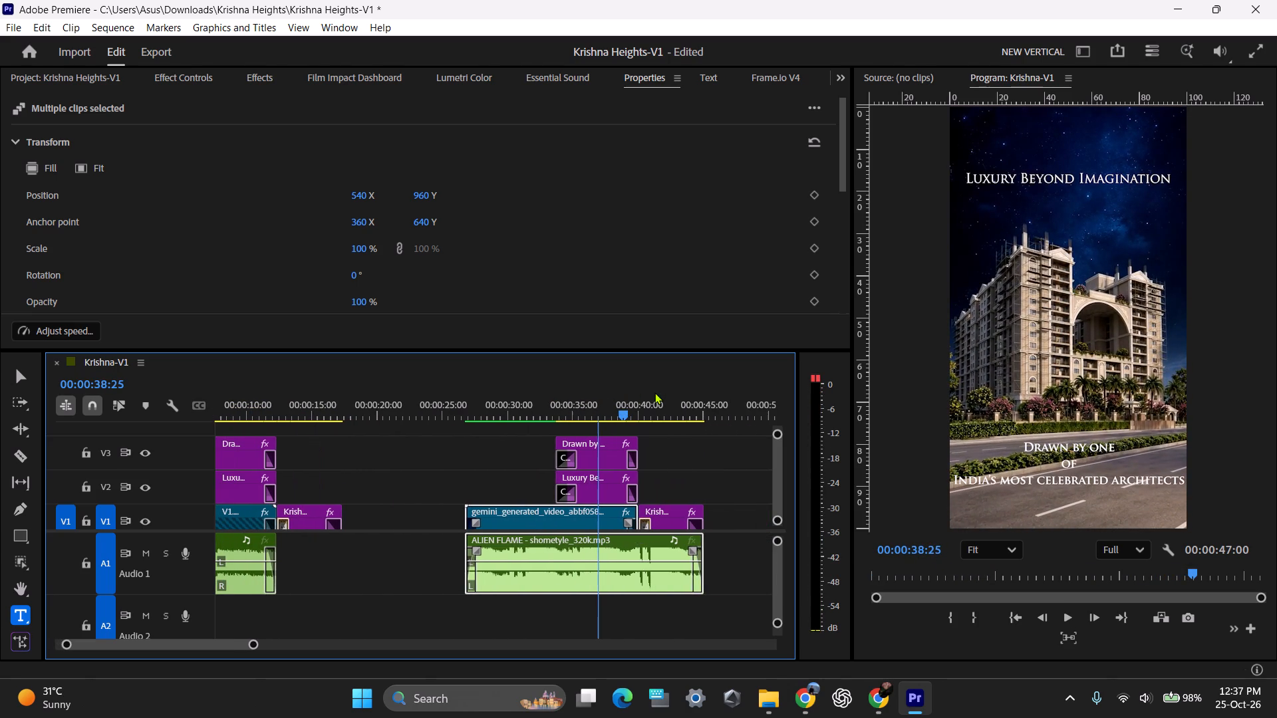
left_click_drag(598, 420, 591, 425)
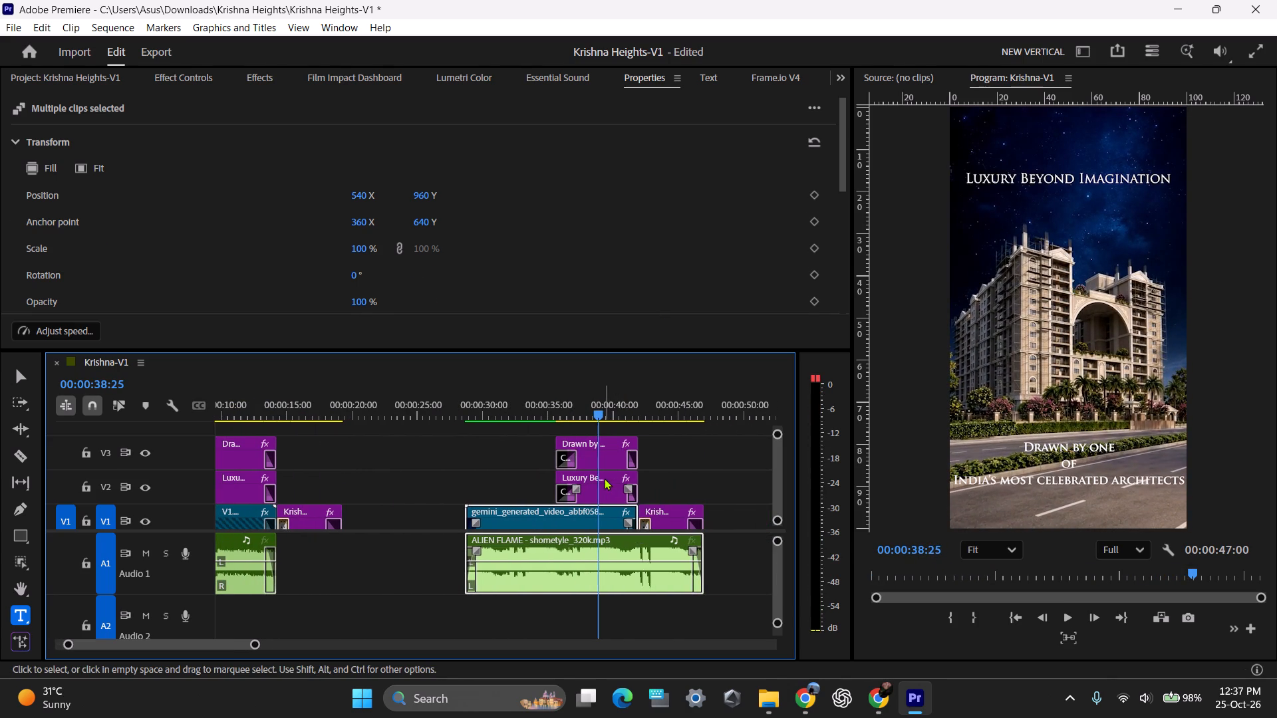
left_click(604, 478)
left_click(585, 449)
left_click(316, 140)
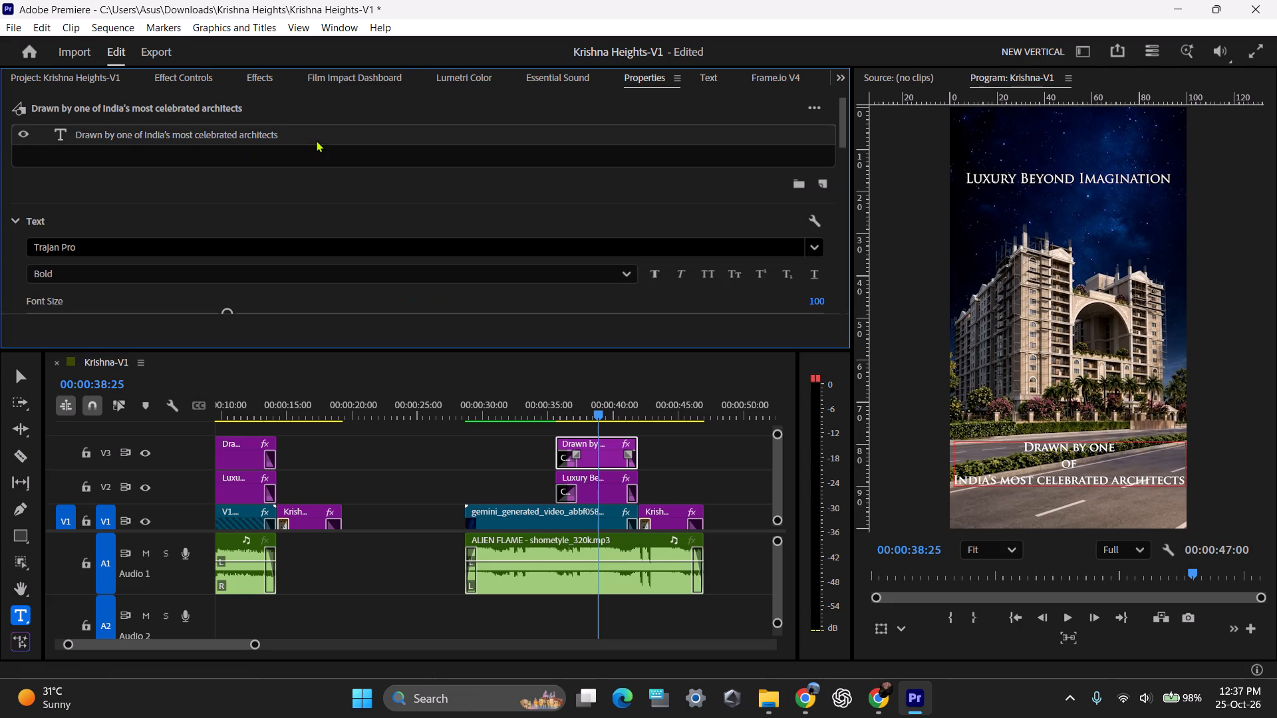
left_click(236, 252)
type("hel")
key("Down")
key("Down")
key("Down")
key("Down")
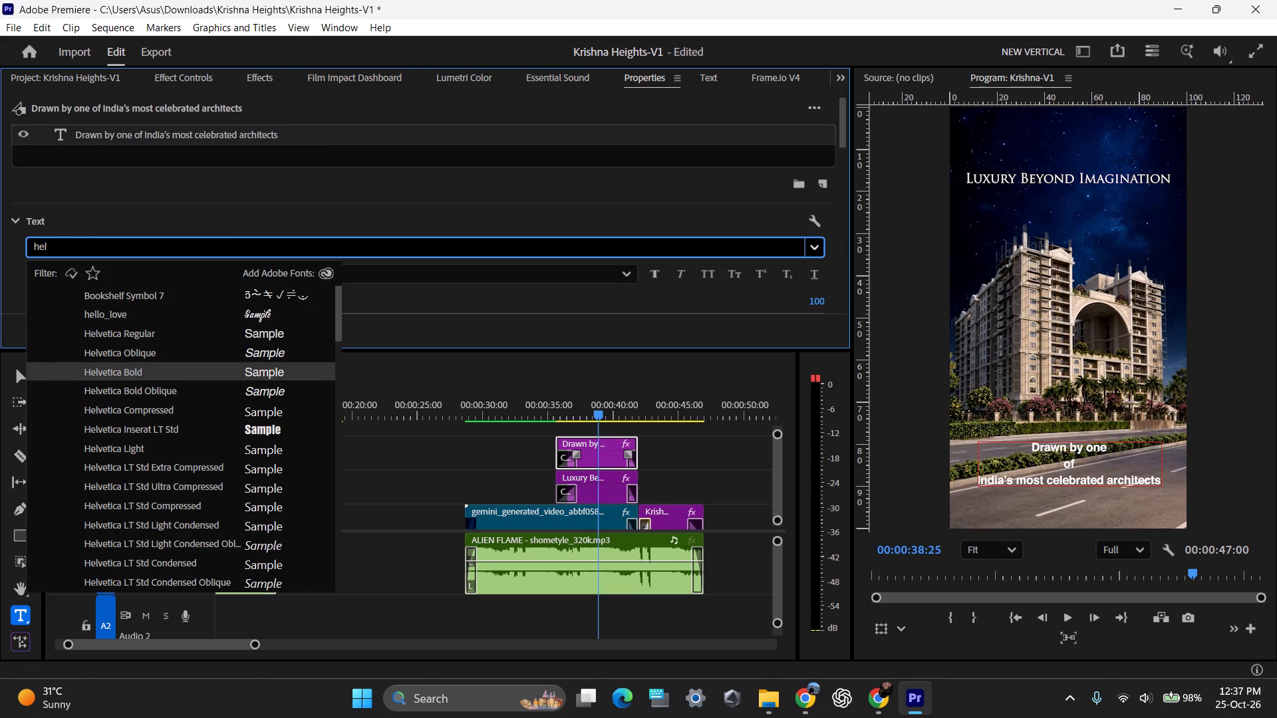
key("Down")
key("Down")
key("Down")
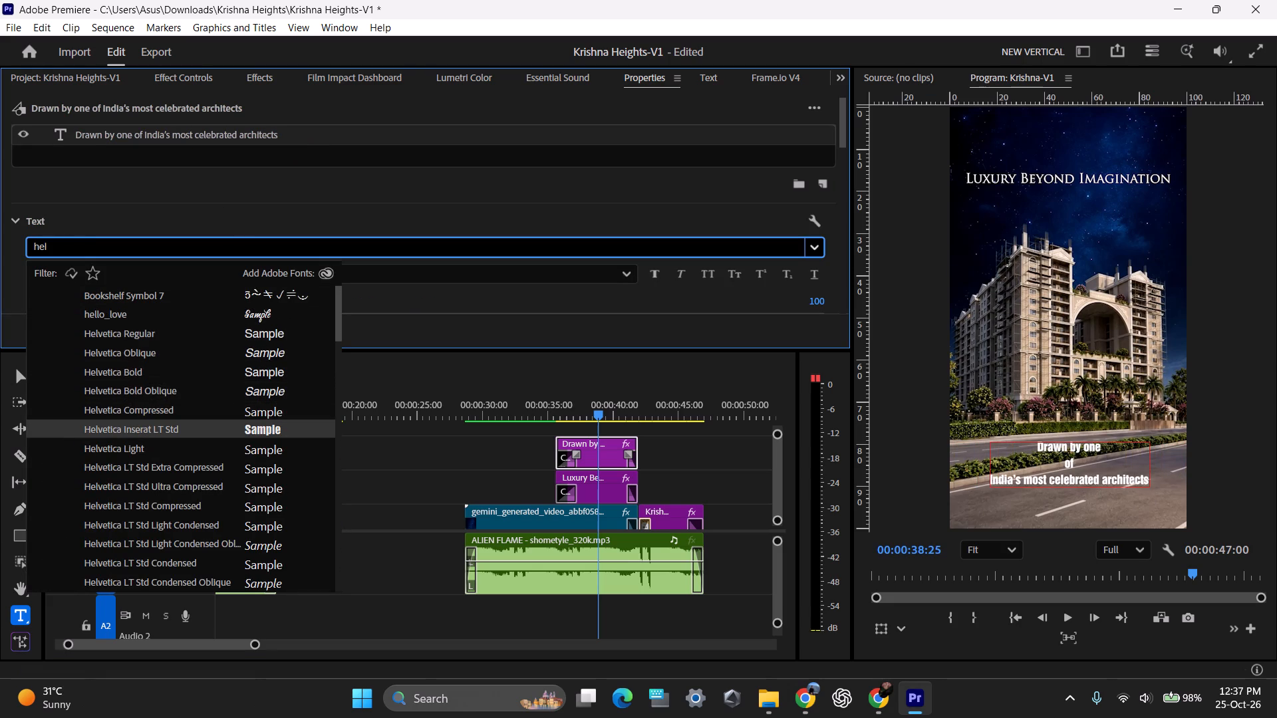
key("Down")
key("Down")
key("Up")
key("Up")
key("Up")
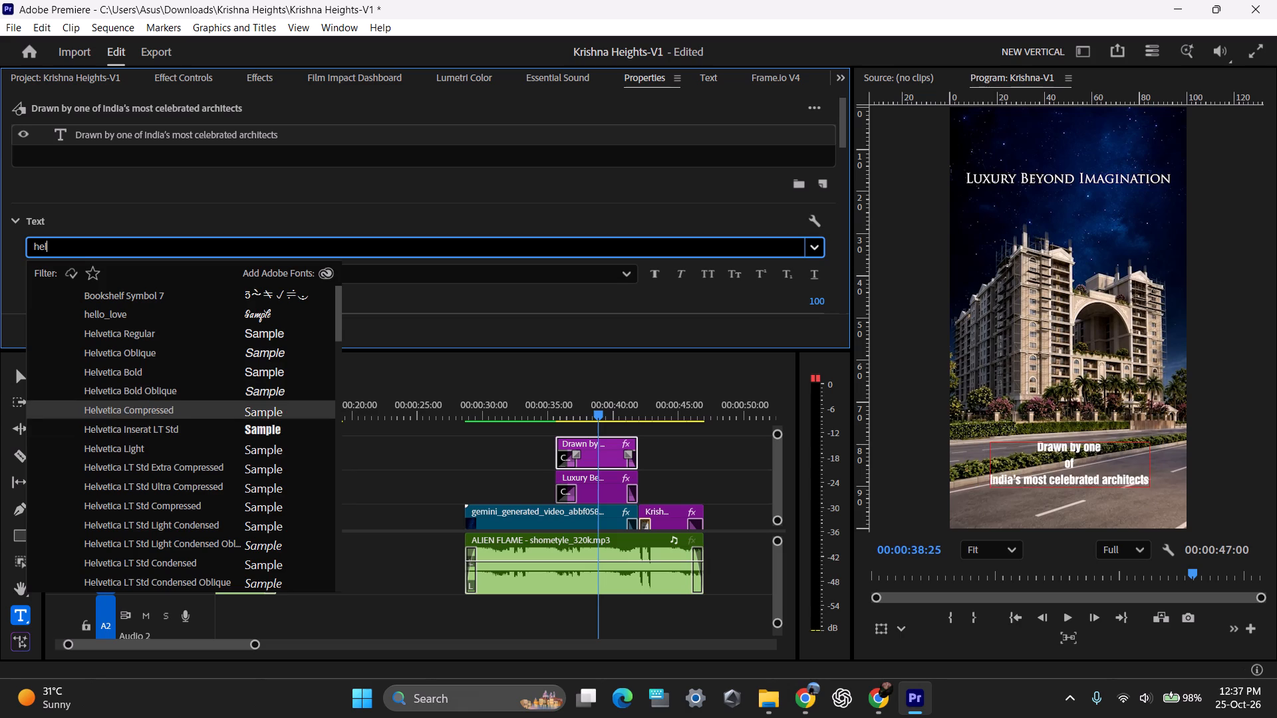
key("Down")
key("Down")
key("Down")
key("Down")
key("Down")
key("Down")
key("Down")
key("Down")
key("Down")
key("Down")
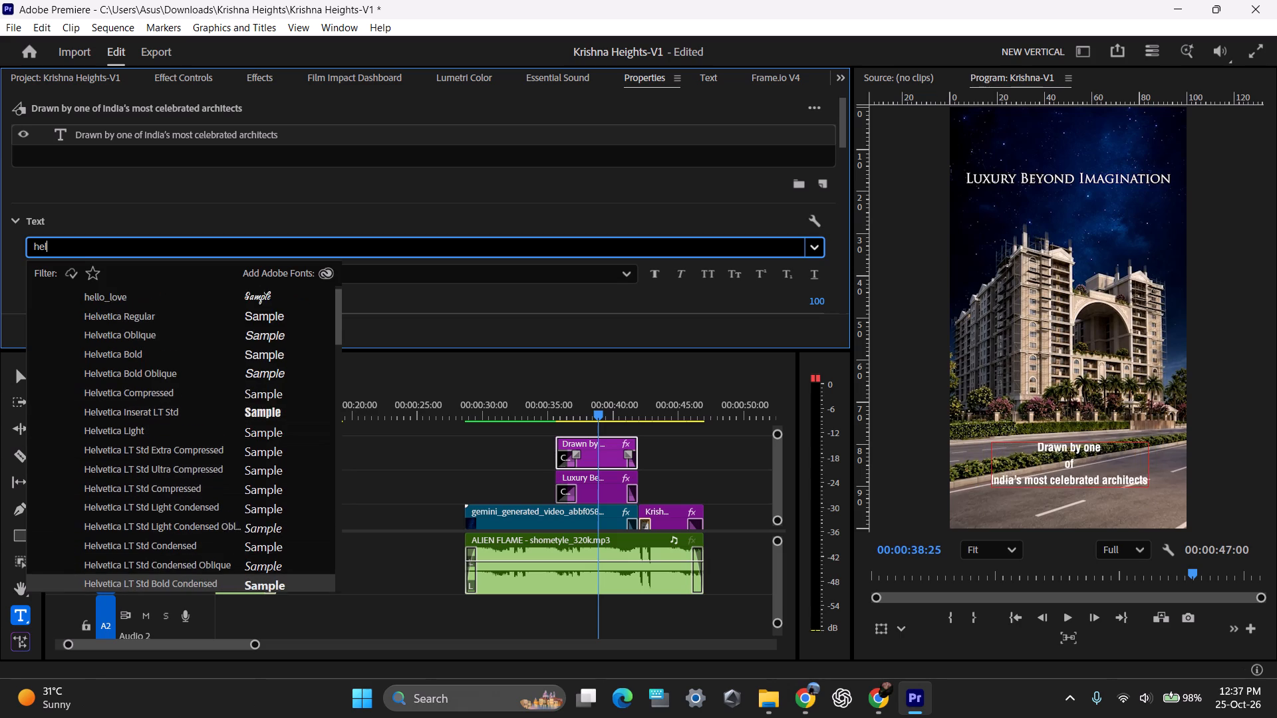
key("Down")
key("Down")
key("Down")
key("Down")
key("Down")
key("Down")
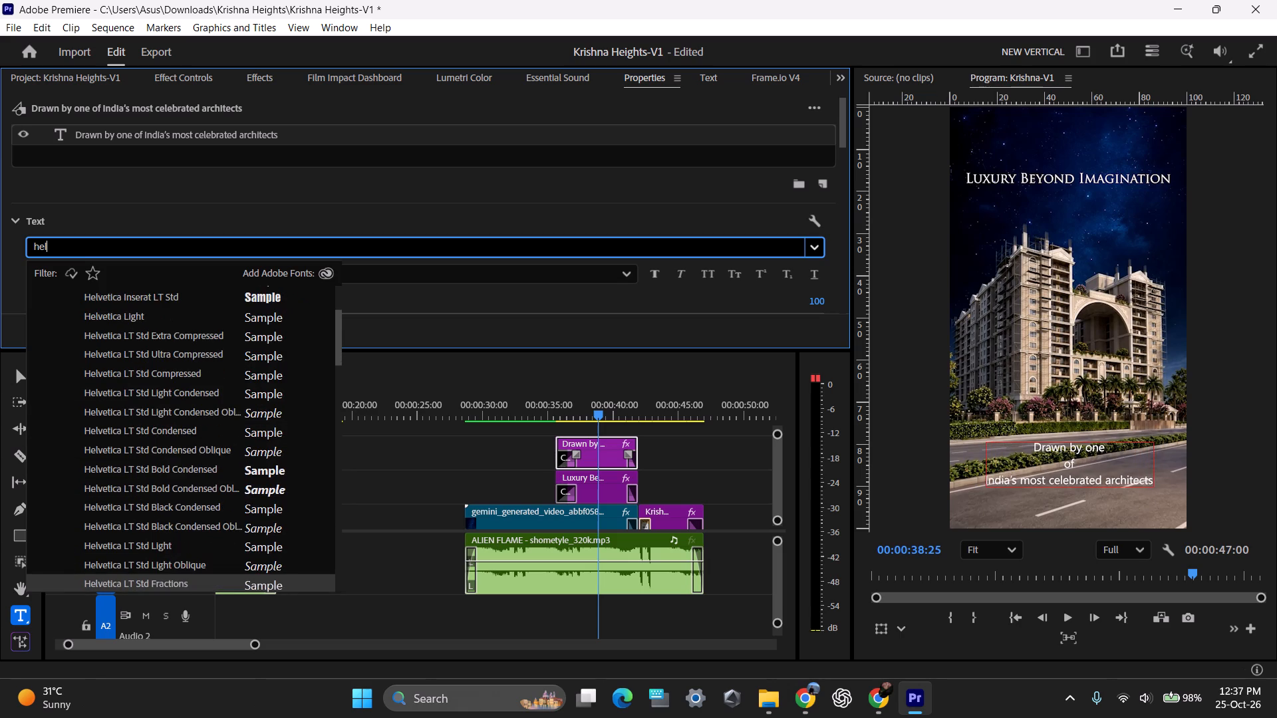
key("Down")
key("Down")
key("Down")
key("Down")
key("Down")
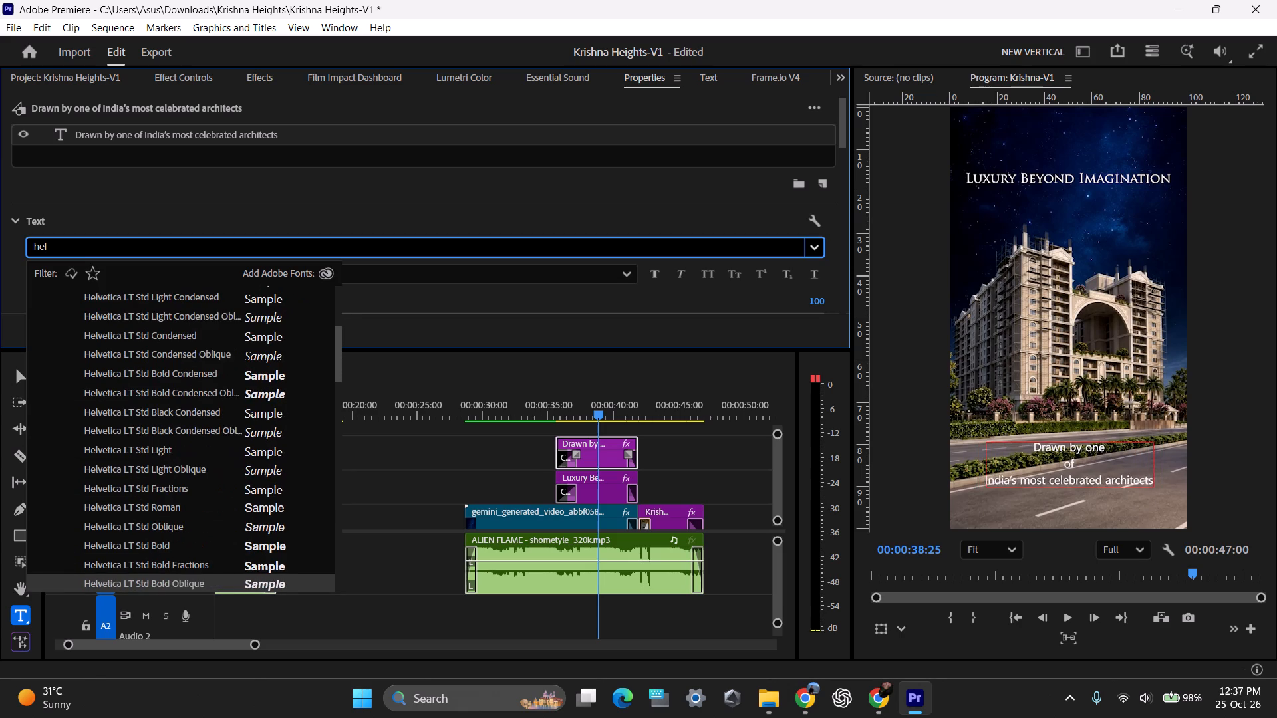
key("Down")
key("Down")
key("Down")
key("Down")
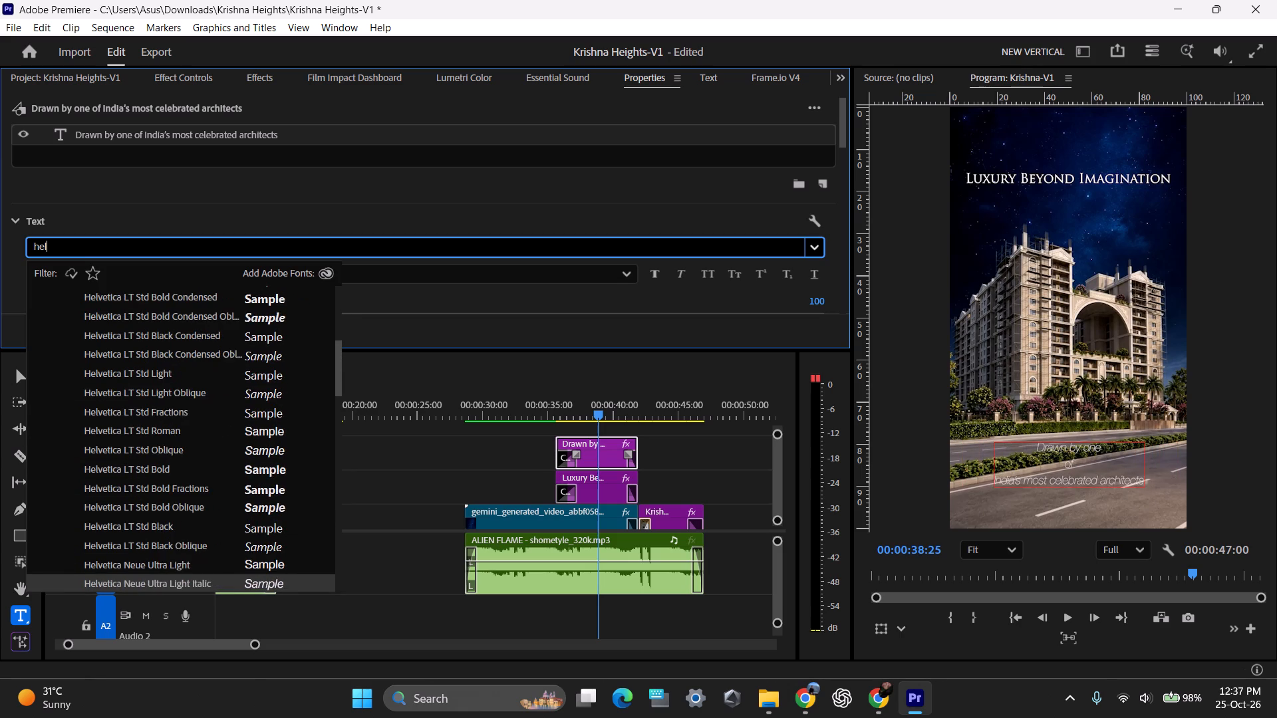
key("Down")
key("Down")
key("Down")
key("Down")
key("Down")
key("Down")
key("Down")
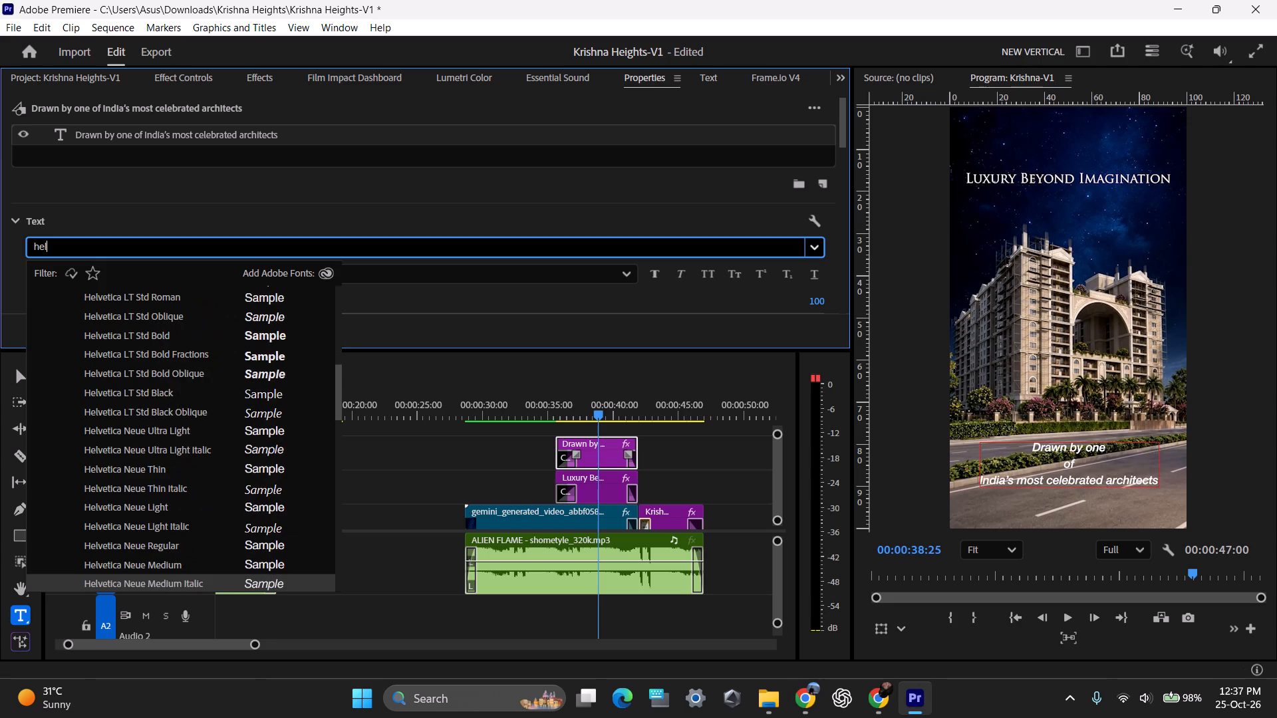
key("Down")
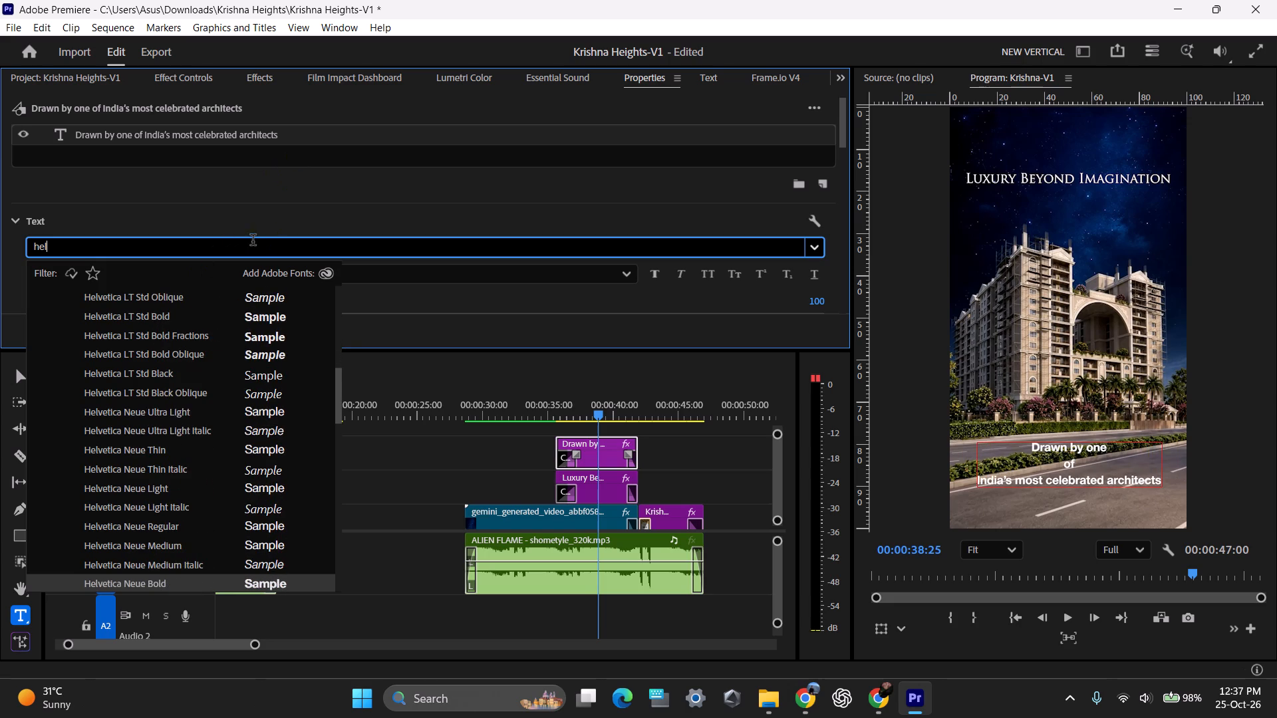
Set the "Drawn by one of India's most celebrated architects" title's font to Times New Roman Bold.
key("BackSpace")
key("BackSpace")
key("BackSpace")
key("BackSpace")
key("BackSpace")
type("time")
key("Down")
key("Down")
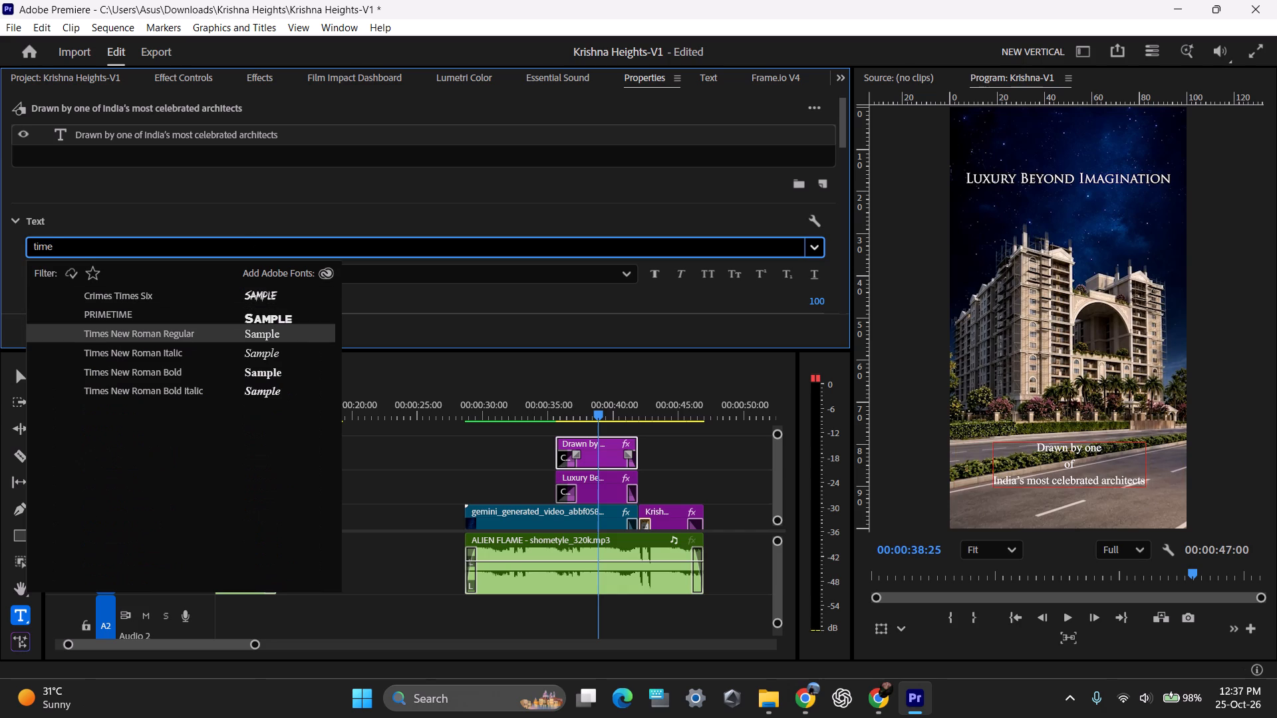
key("Down")
key("Down")
key("Down")
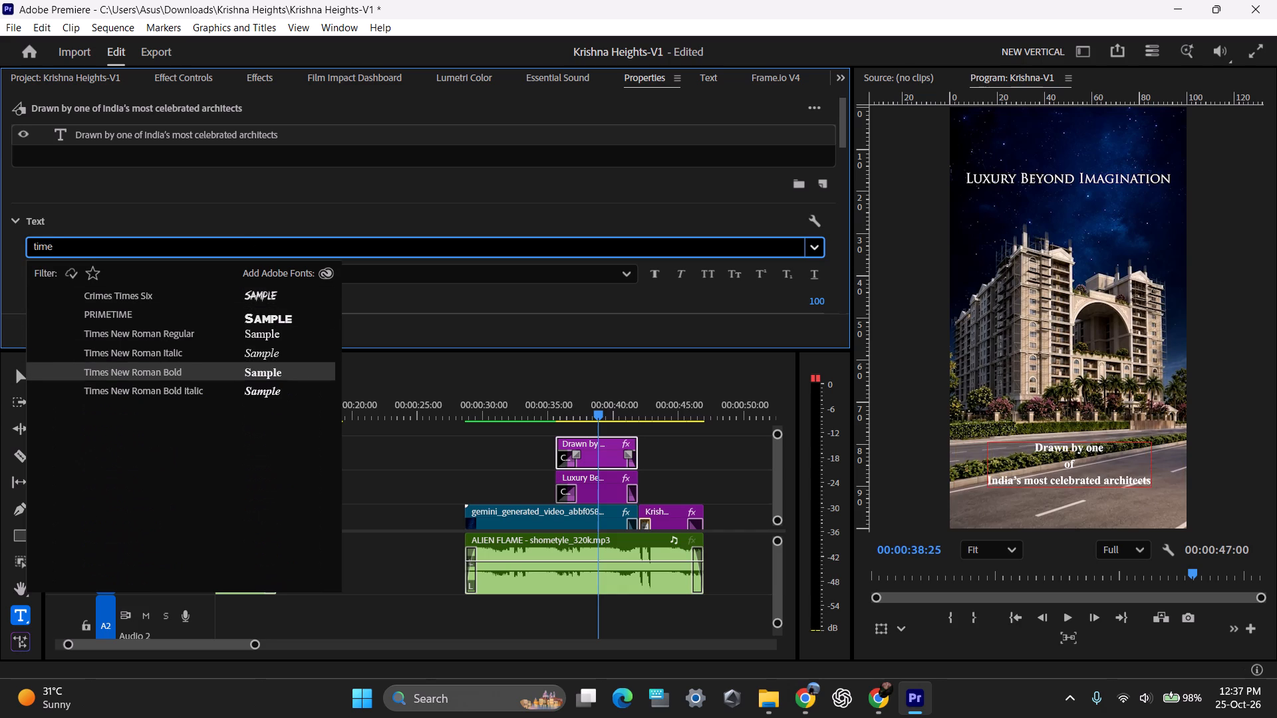
key("Up")
key("Return")
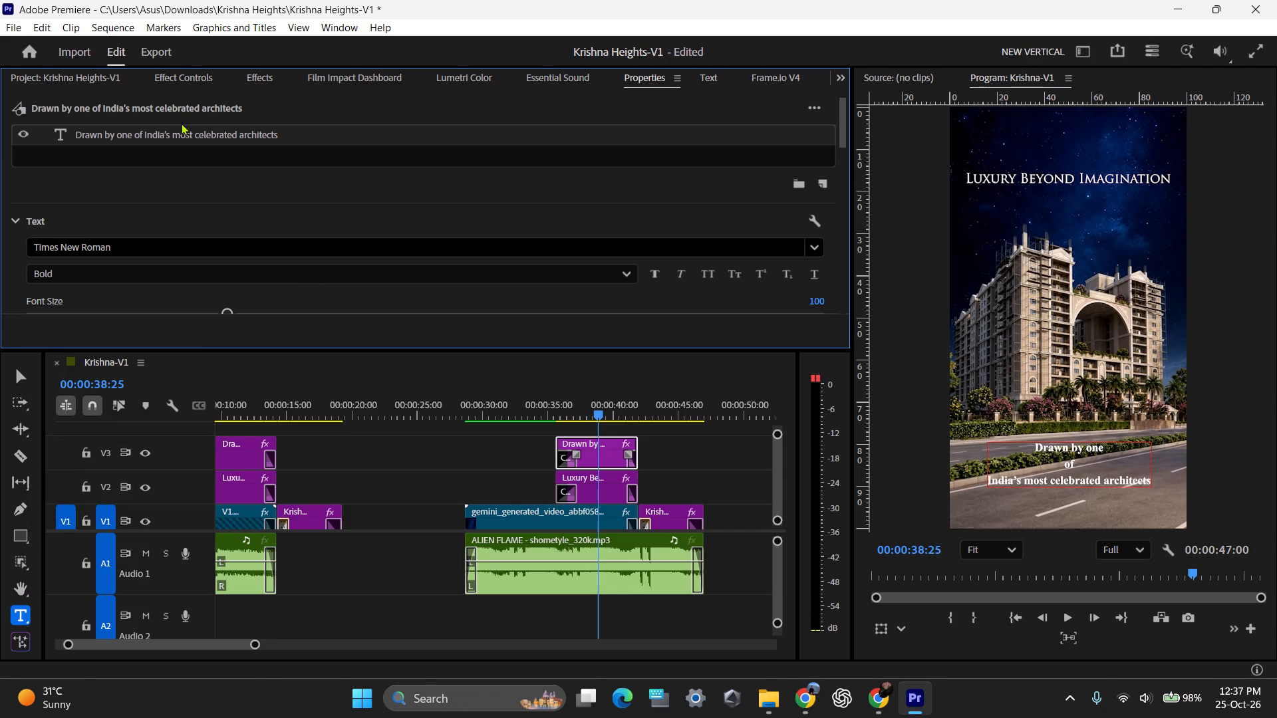
Enlarge the "Drawn by one of India's most celebrated architects" title to nearly the frame's width and keep it centred.
left_click(177, 71)
left_click_drag(238, 180, 253, 179)
left_click_drag(243, 162, 234, 163)
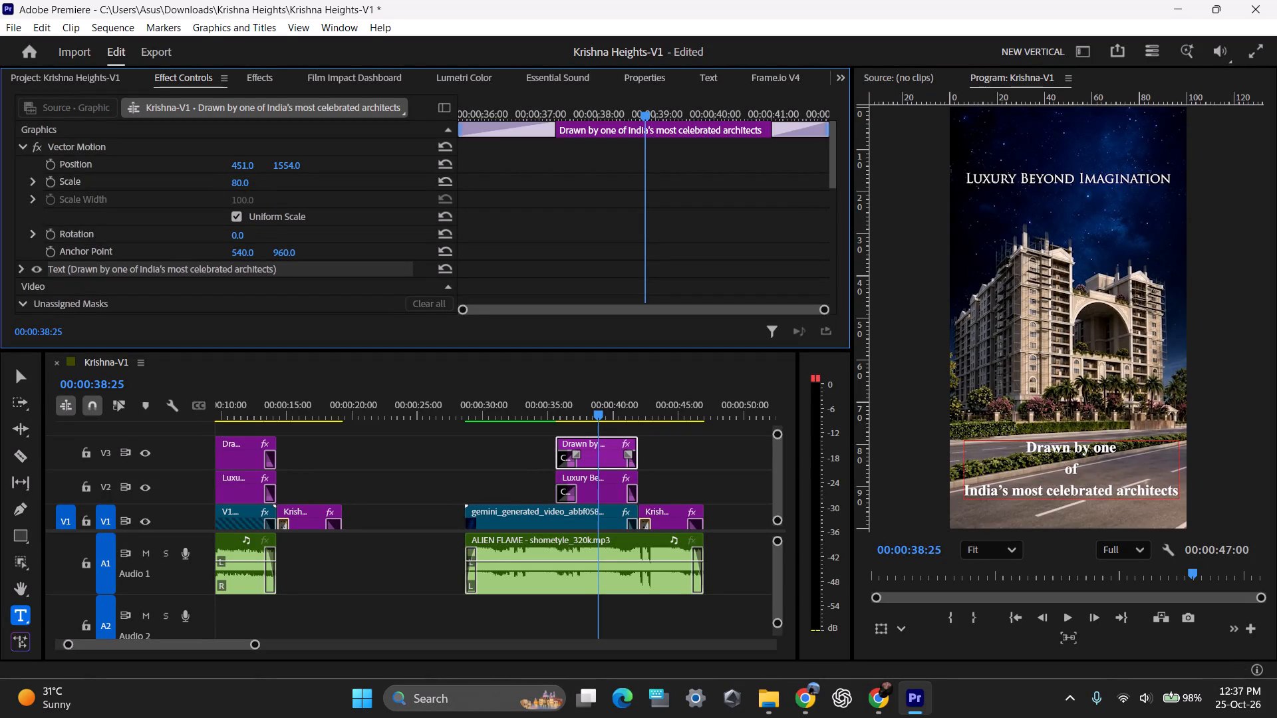
Reposition the "Drawn by one of India's most celebrated architects" title over the road, centred horizontally in the lower part of the frame.
left_click_drag(234, 163, 236, 163)
left_click(292, 166)
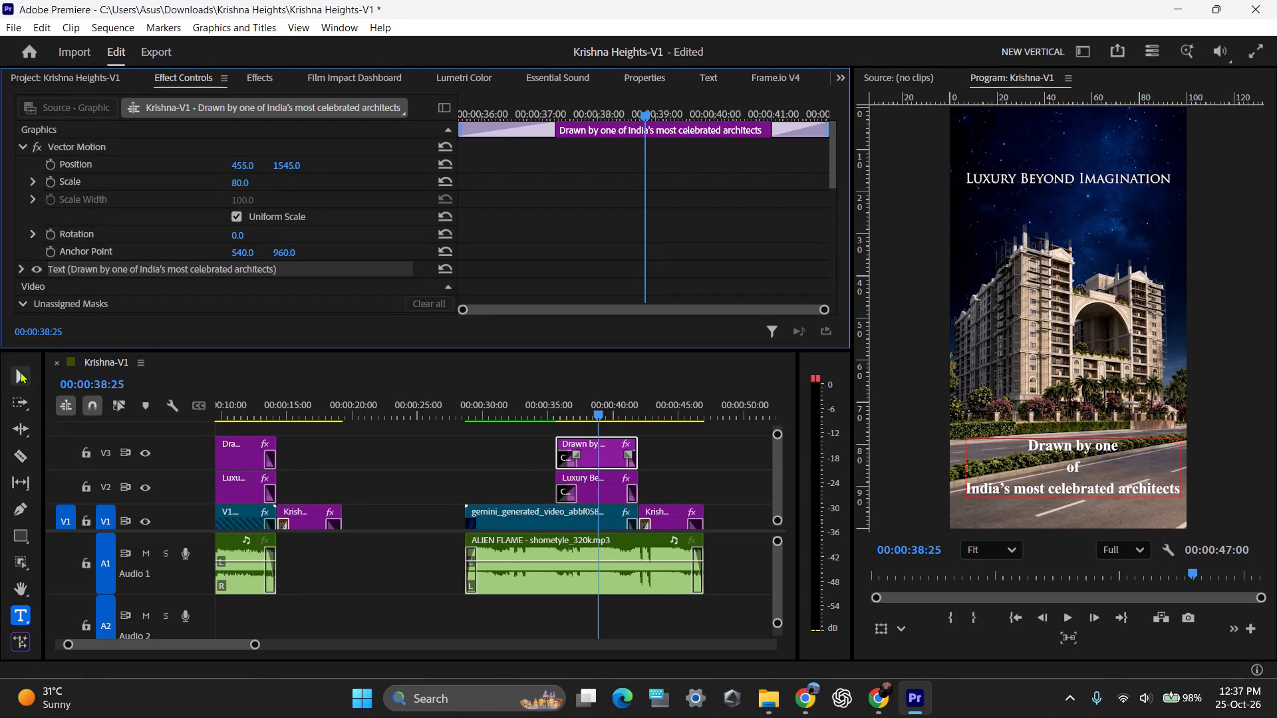
left_click(20, 378)
left_click_drag(1057, 463, 1055, 461, "ctrl")
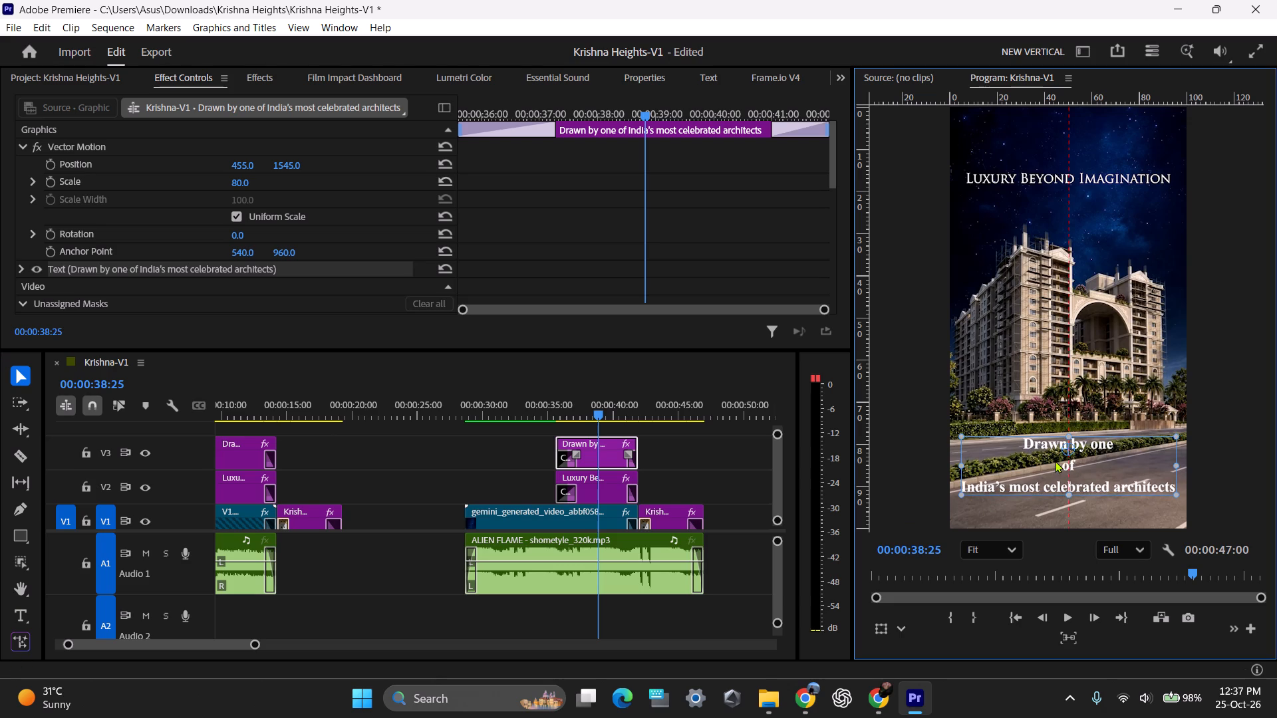
left_click_drag(1055, 461, 1055, 431, "ctrl")
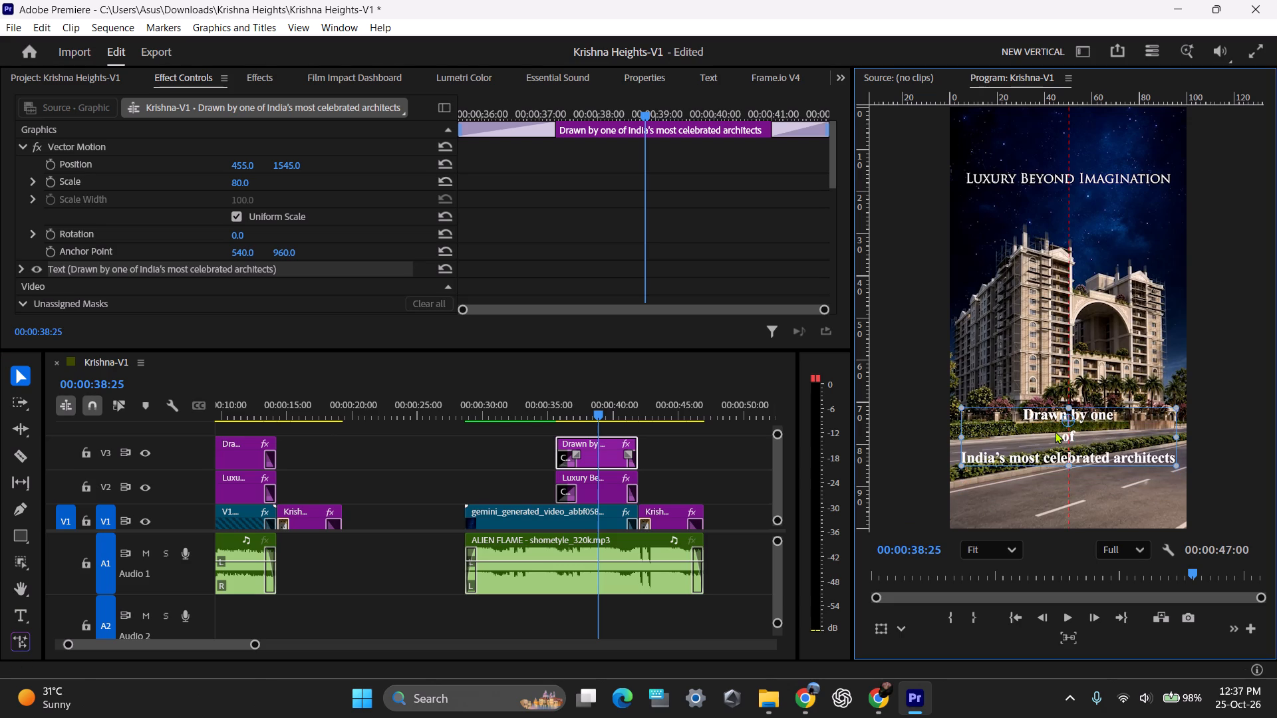
left_click_drag(1055, 431, 1050, 465, "ctrl")
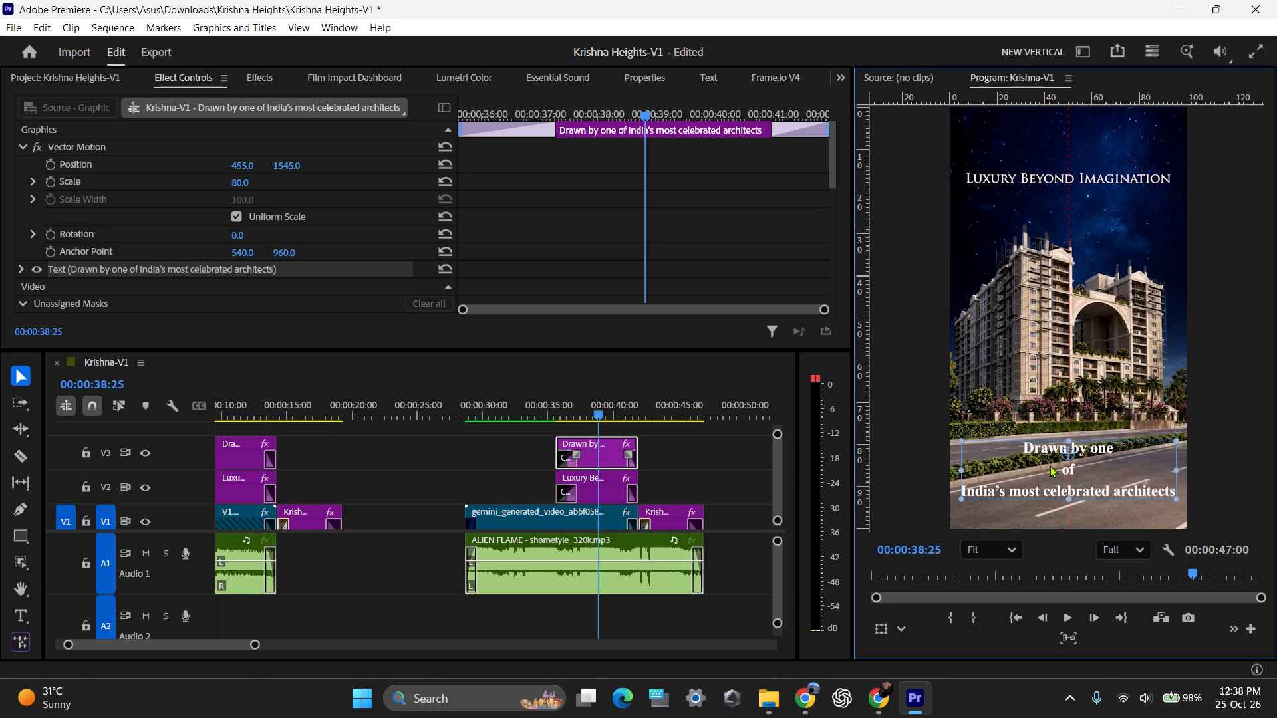
left_click_drag(1050, 465, 1049, 465, "ctrl")
Tighten the "Drawn by one of India's most celebrated architects" title's leading to -11 and widen its tracking slightly.
left_click(647, 76)
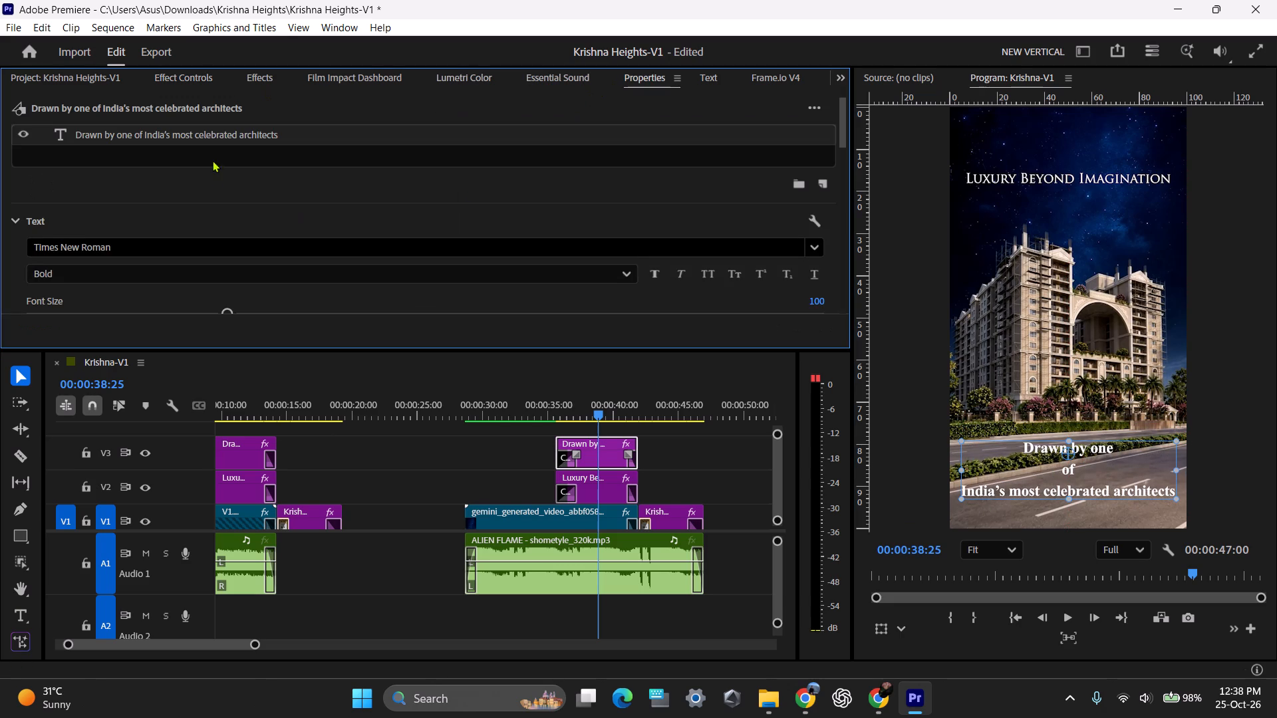
scroll(224, 174, "down", 12)
left_click_drag(53, 191, 63, 191)
key("ctrl+z")
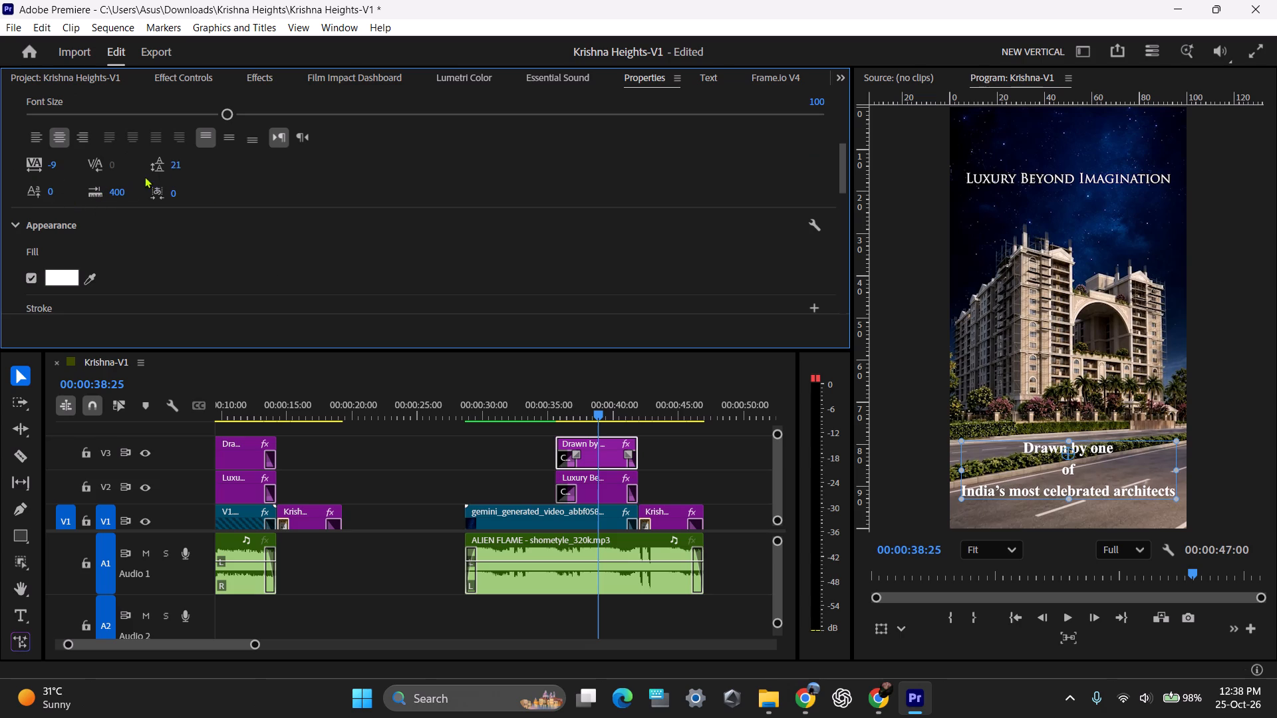
left_click_drag(174, 168, 153, 171)
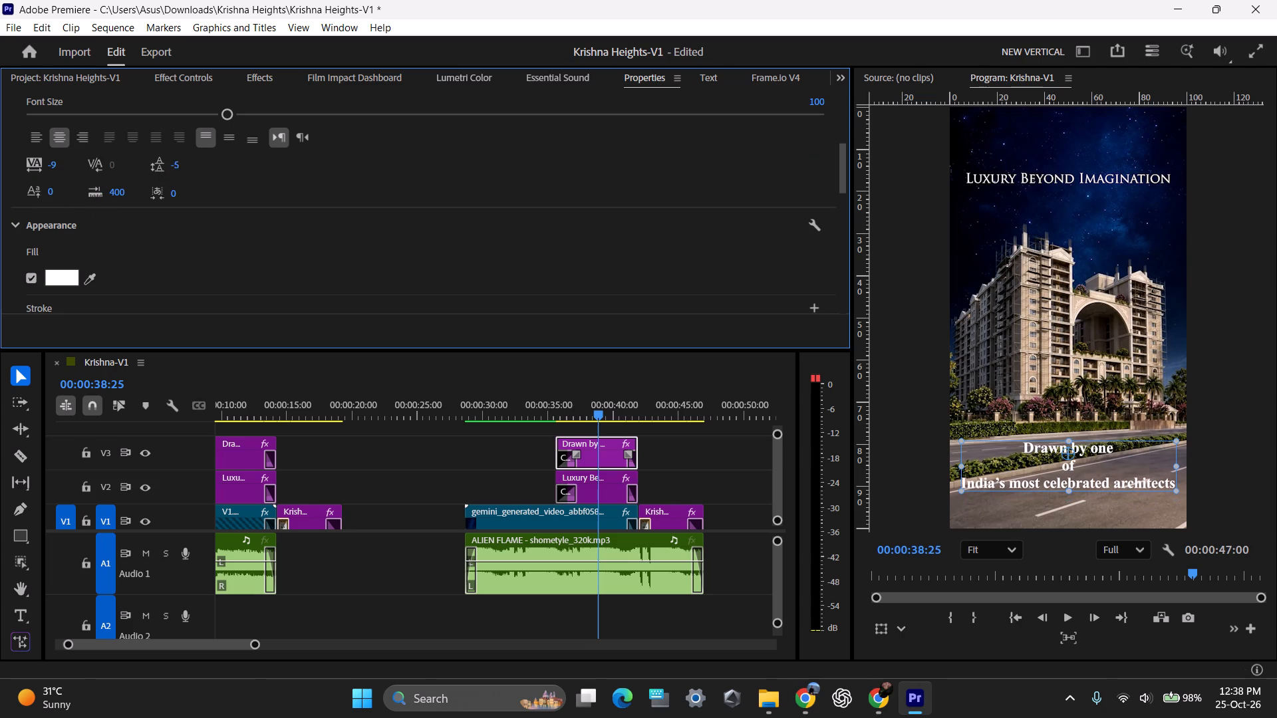
left_click_drag(153, 171, 148, 172)
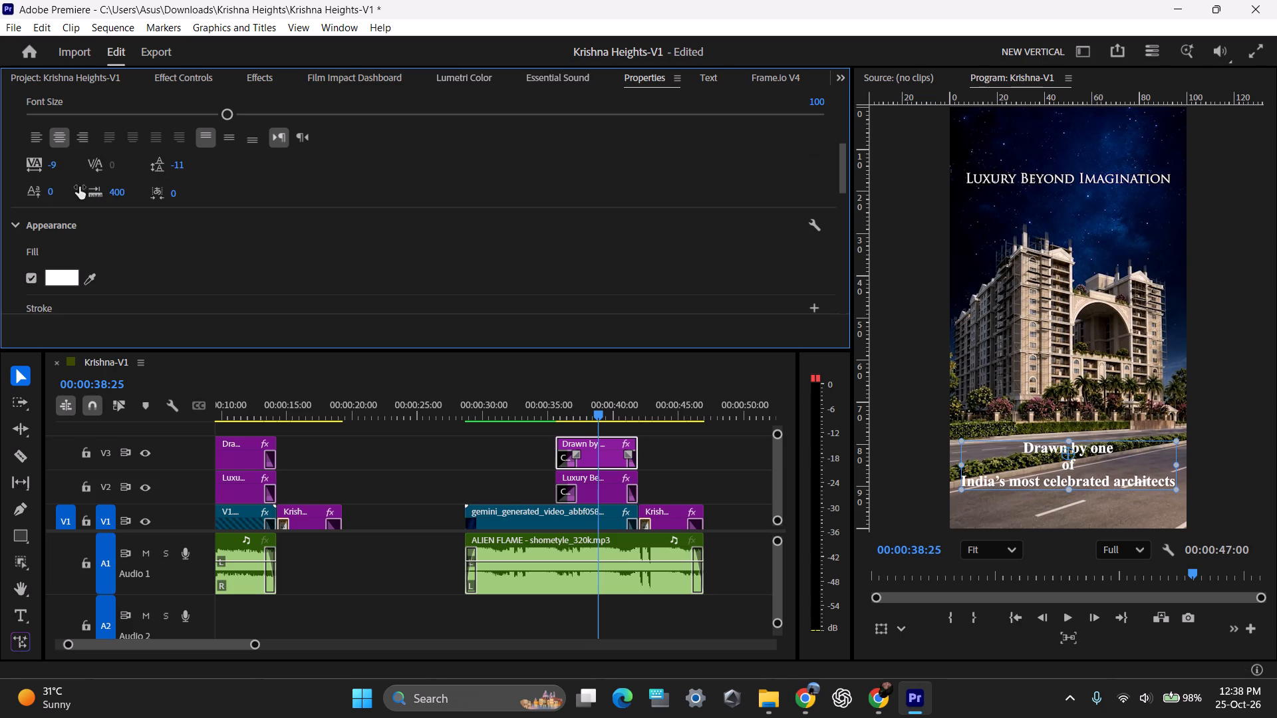
left_click_drag(55, 168, 51, 167)
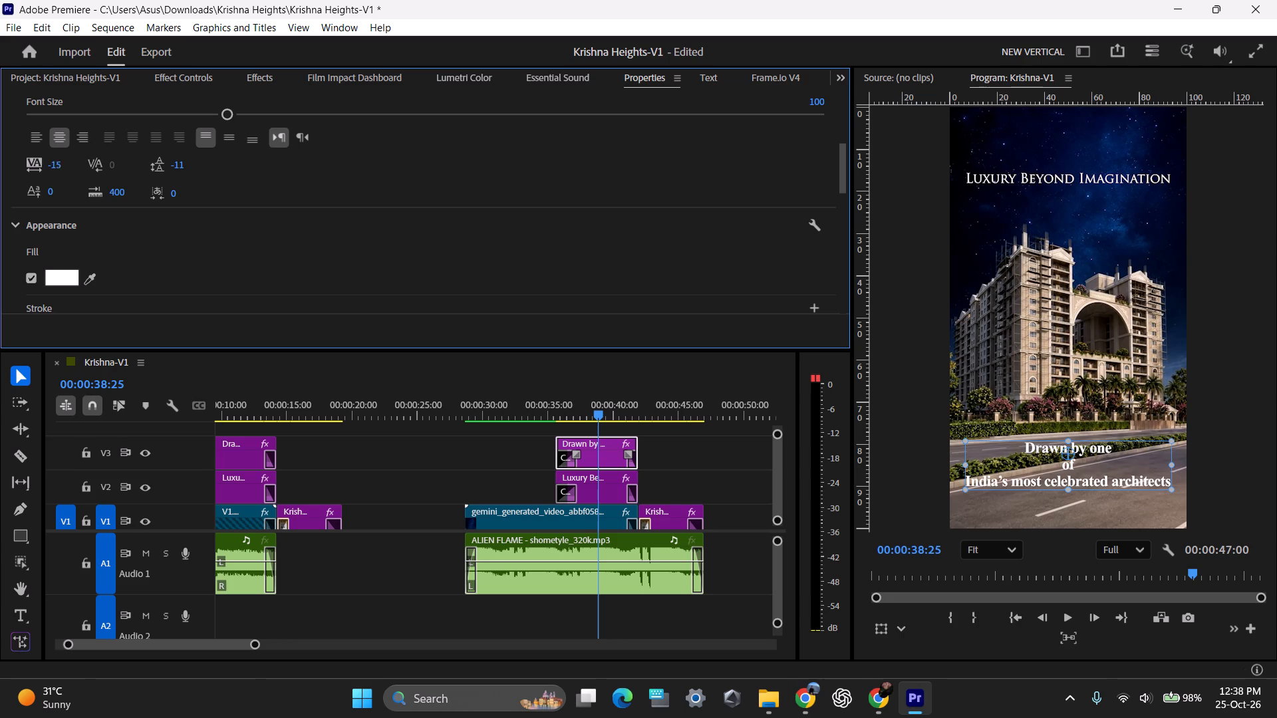
left_click_drag(51, 167, 74, 175)
left_click(671, 444)
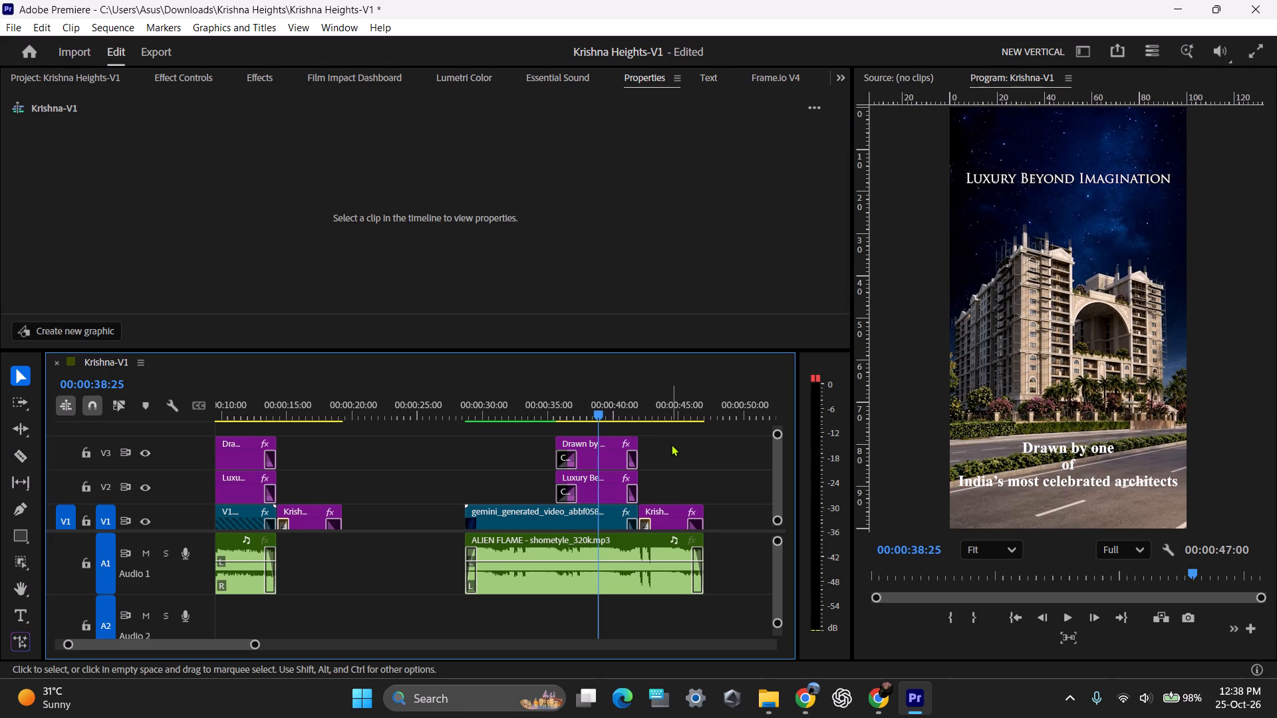
Copy the font name Times New Roman from the "Drawn by one of India's most celebrated architects" title.
left_click(601, 488)
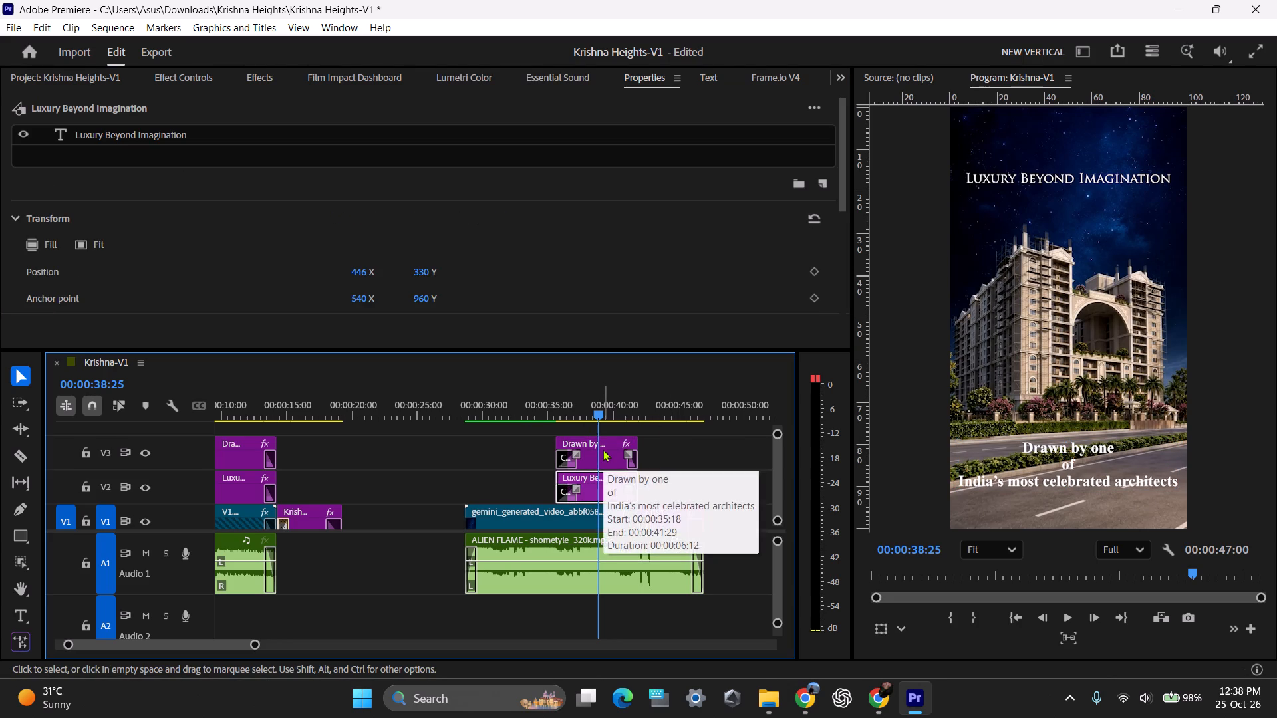
left_click(599, 445)
left_click(266, 135)
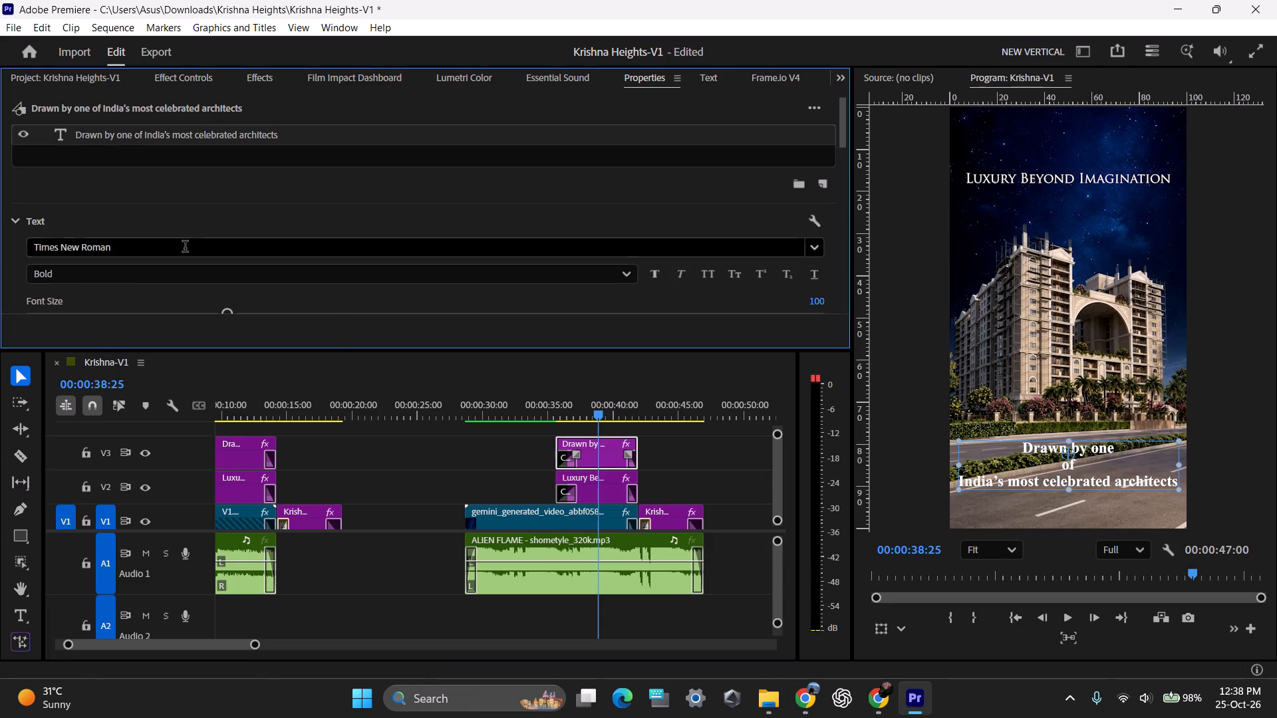
left_click(188, 240)
key("ctrl+c")
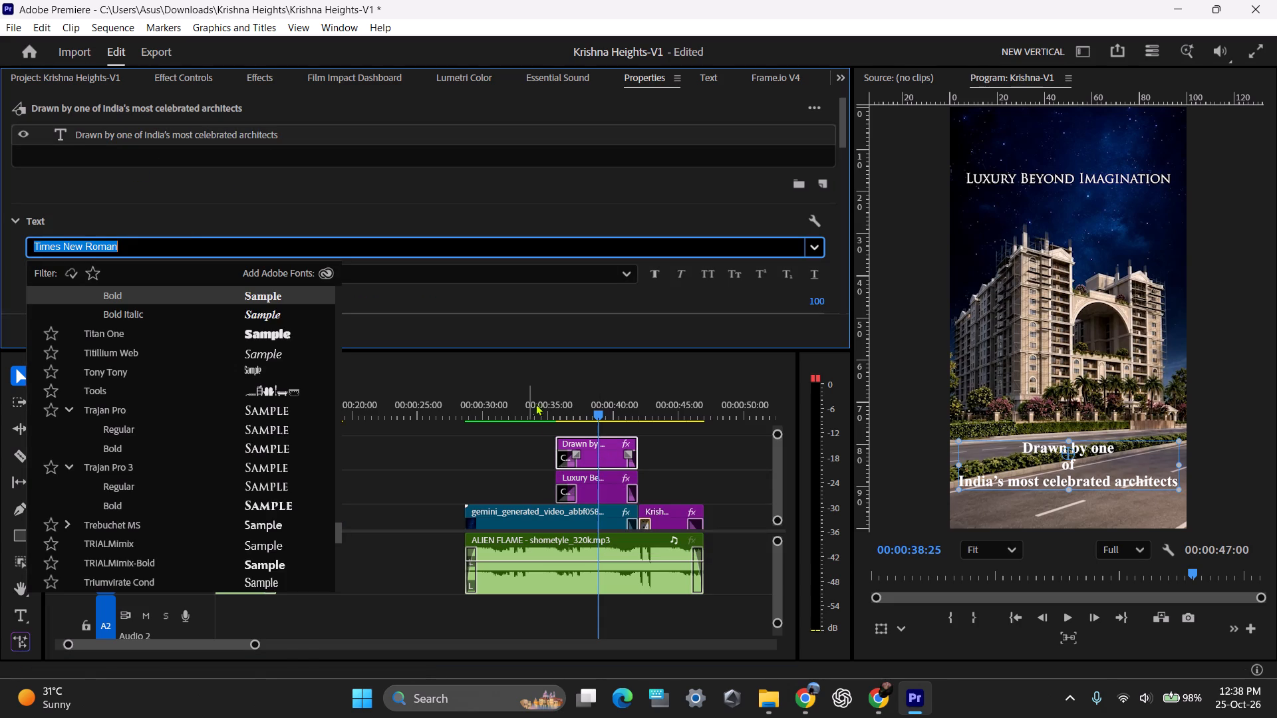
Set the second ad's "Luxury Beyond Imagination" title to Times New Roman Bold, matching the lower title.
left_click(707, 459)
left_click(602, 479)
left_click(213, 142)
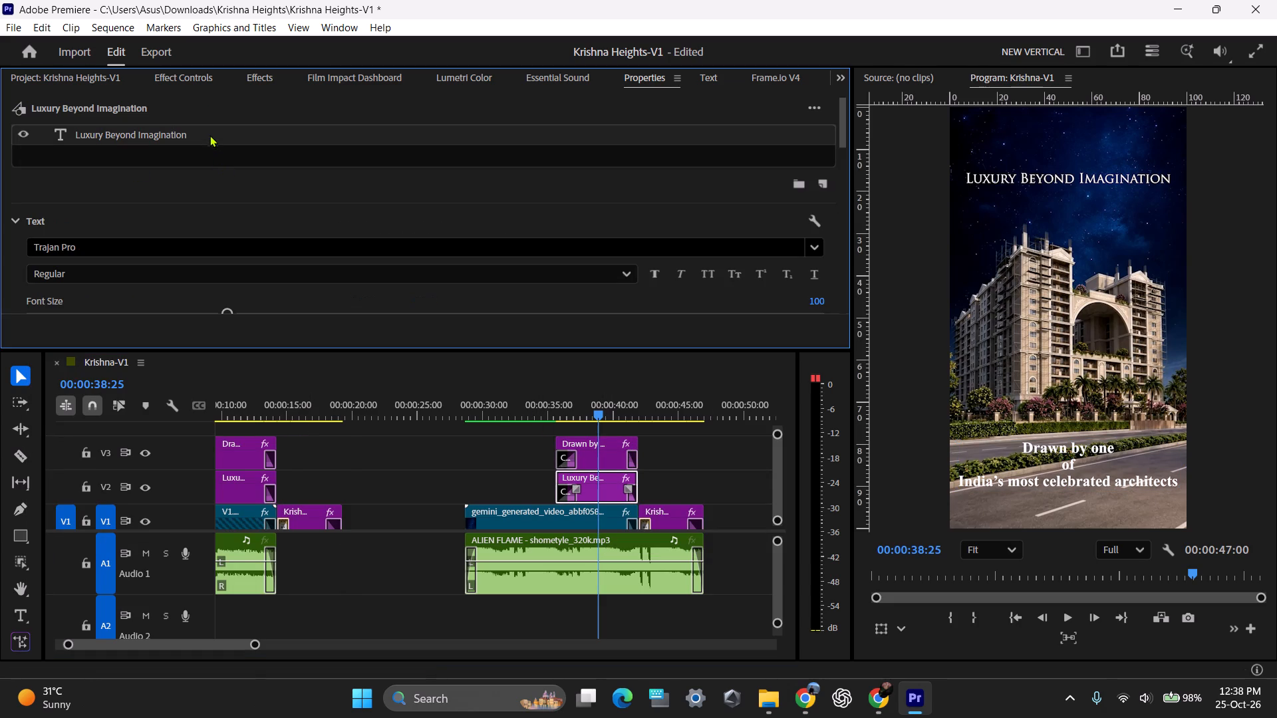
left_click(210, 134)
left_click(153, 256)
key("ctrl+v")
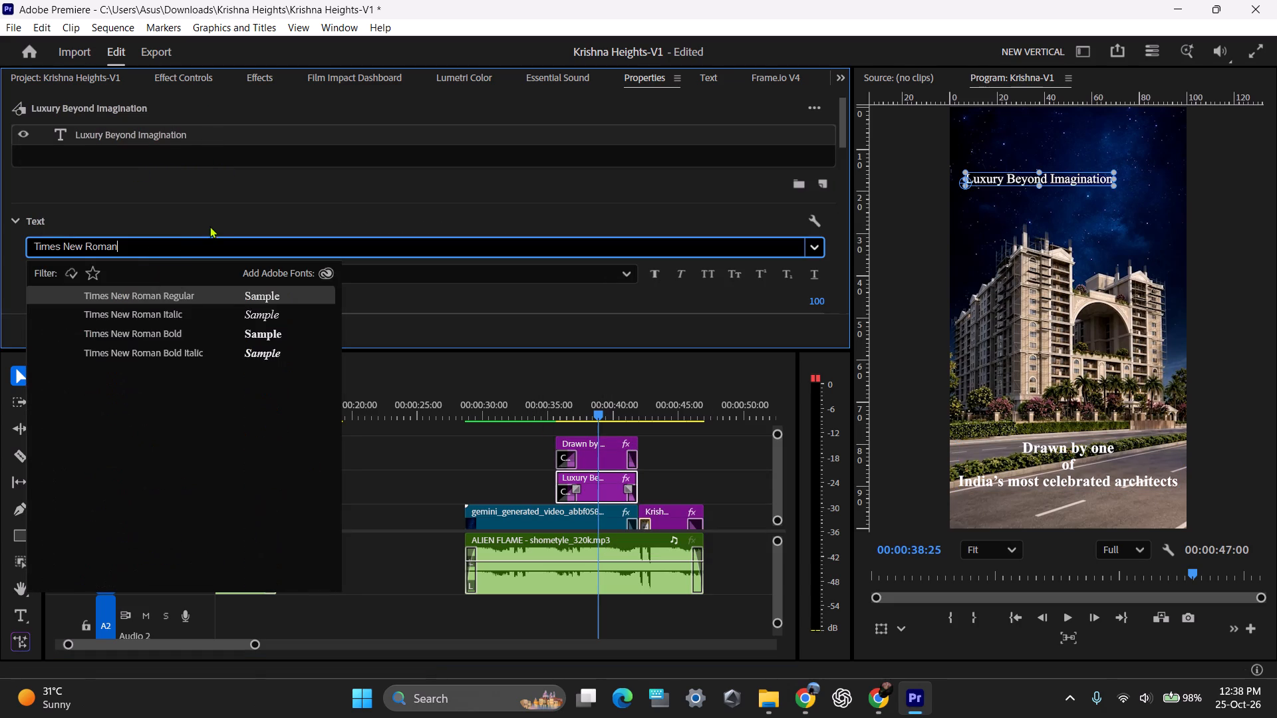
key("Down")
key("Down")
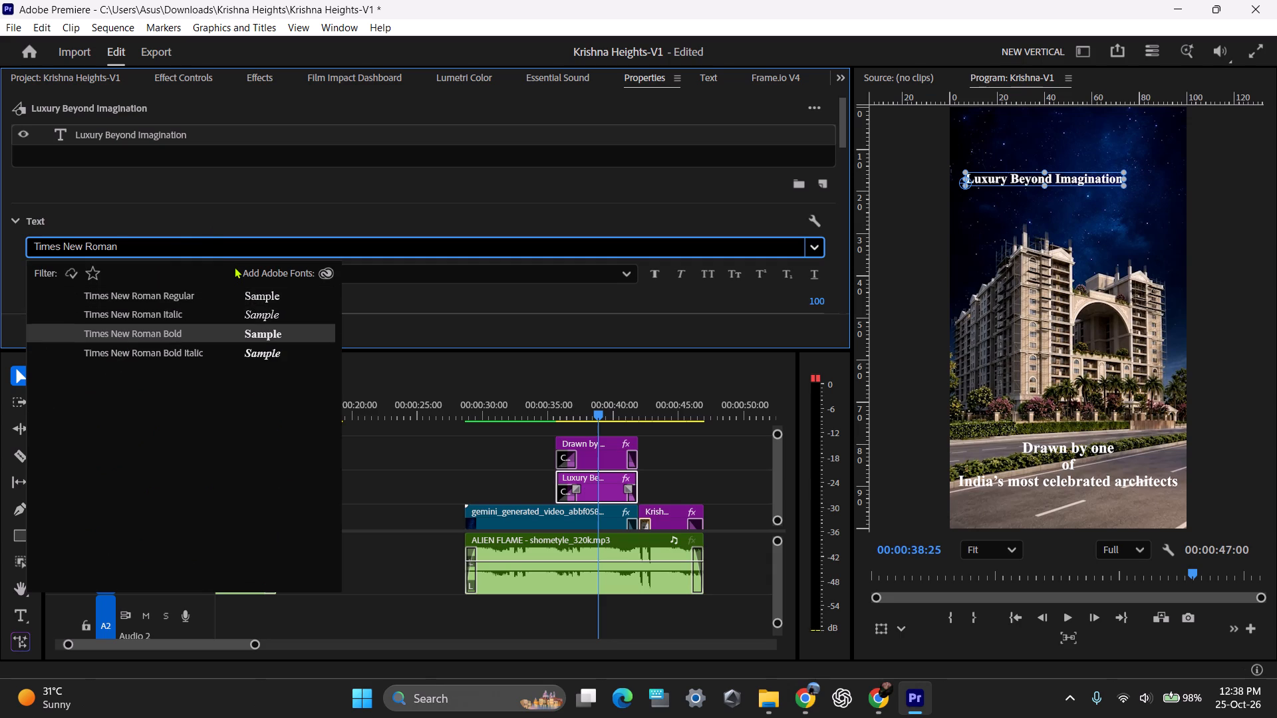
key("Return")
key("Return")
key("space")
scroll(590, 332, "down", 5)
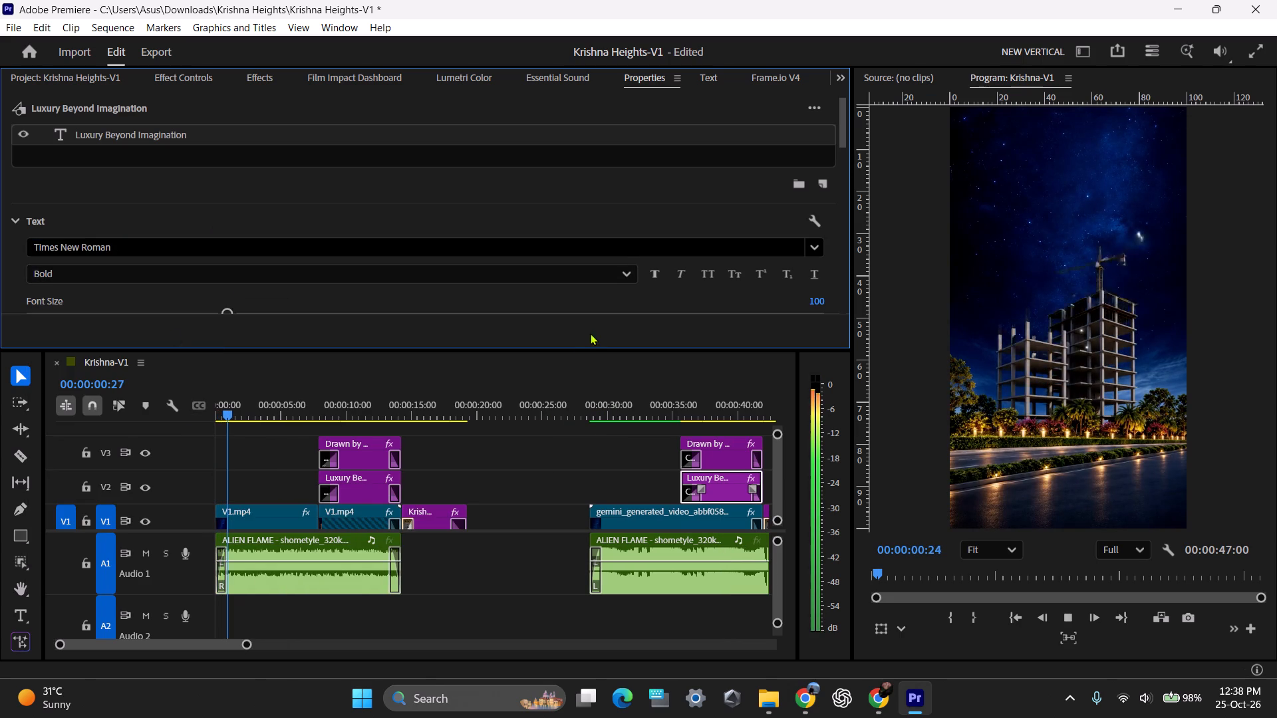
key("space")
scroll(549, 432, "down", 6)
key("space")
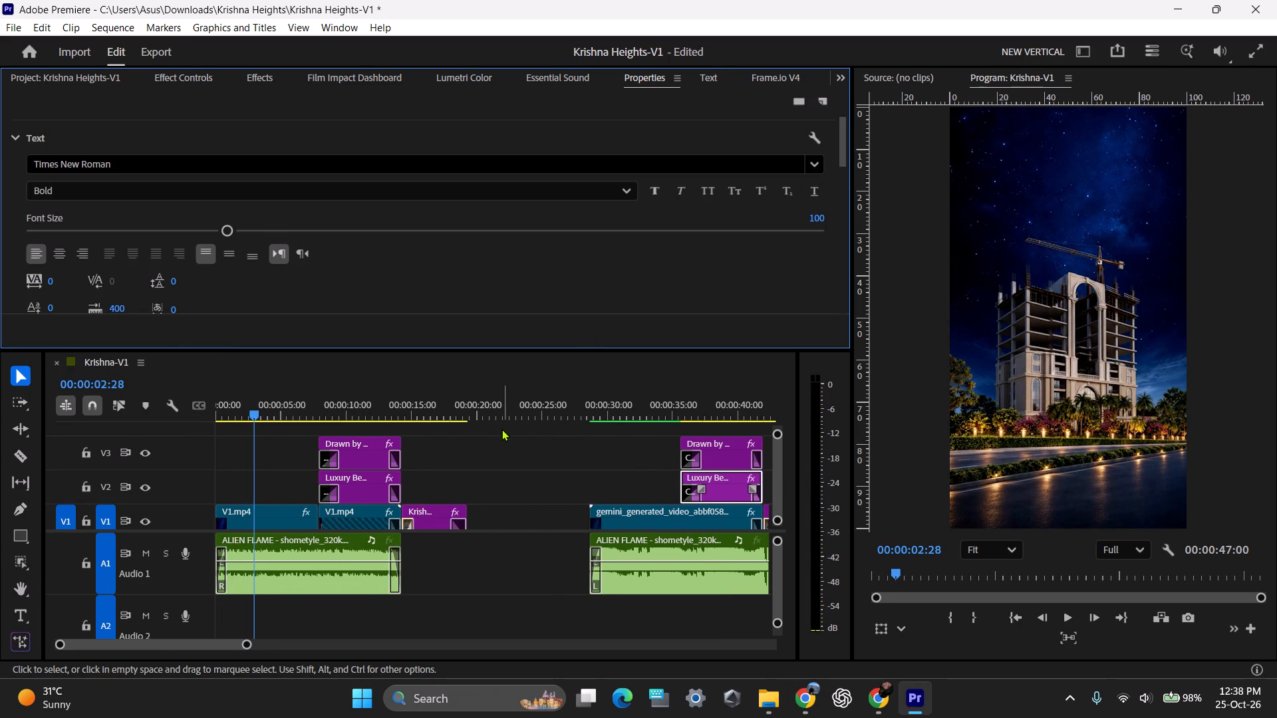
scroll(509, 426, "down", 6)
Enlarge the second ad's "Luxury Beyond Imagination" title to nearly the frame's width and centre it above the building.
left_click_drag(473, 400, 545, 400)
left_click_drag(507, 404, 561, 410)
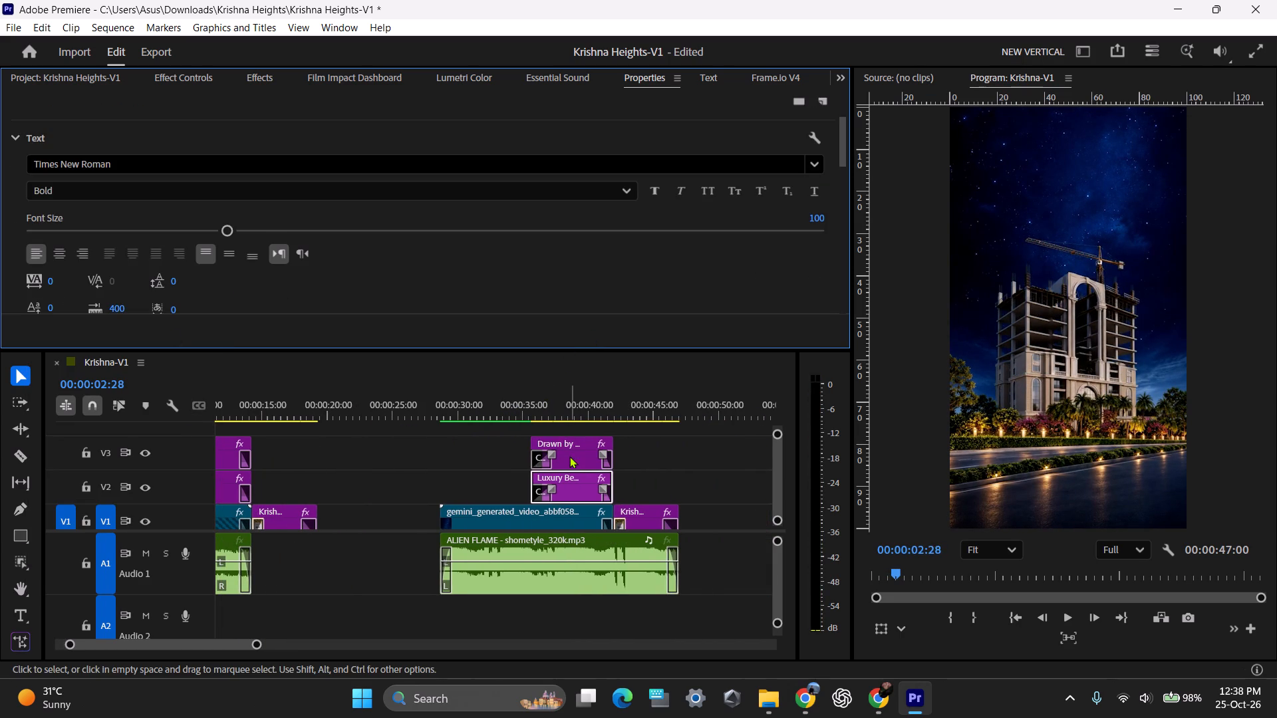
left_click(569, 456)
left_click_drag(508, 408, 570, 411)
left_click(581, 489)
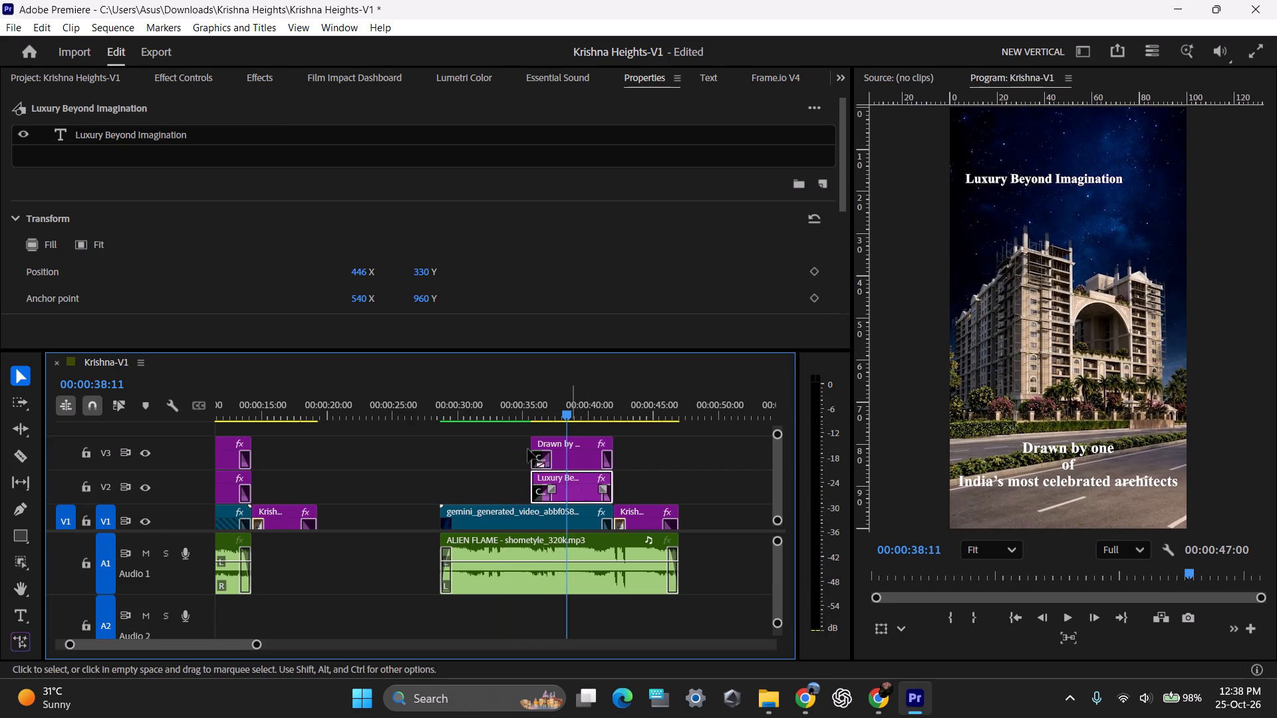
left_click(213, 135)
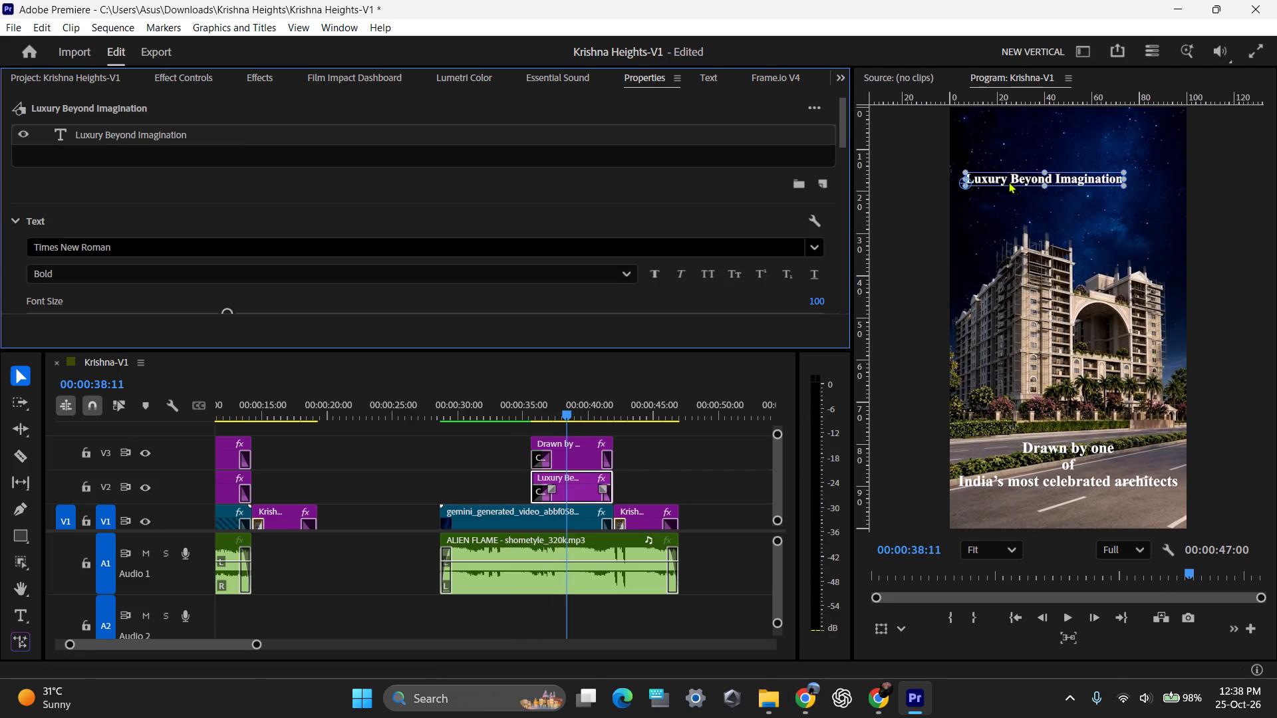
left_click_drag(1006, 175, 1027, 175)
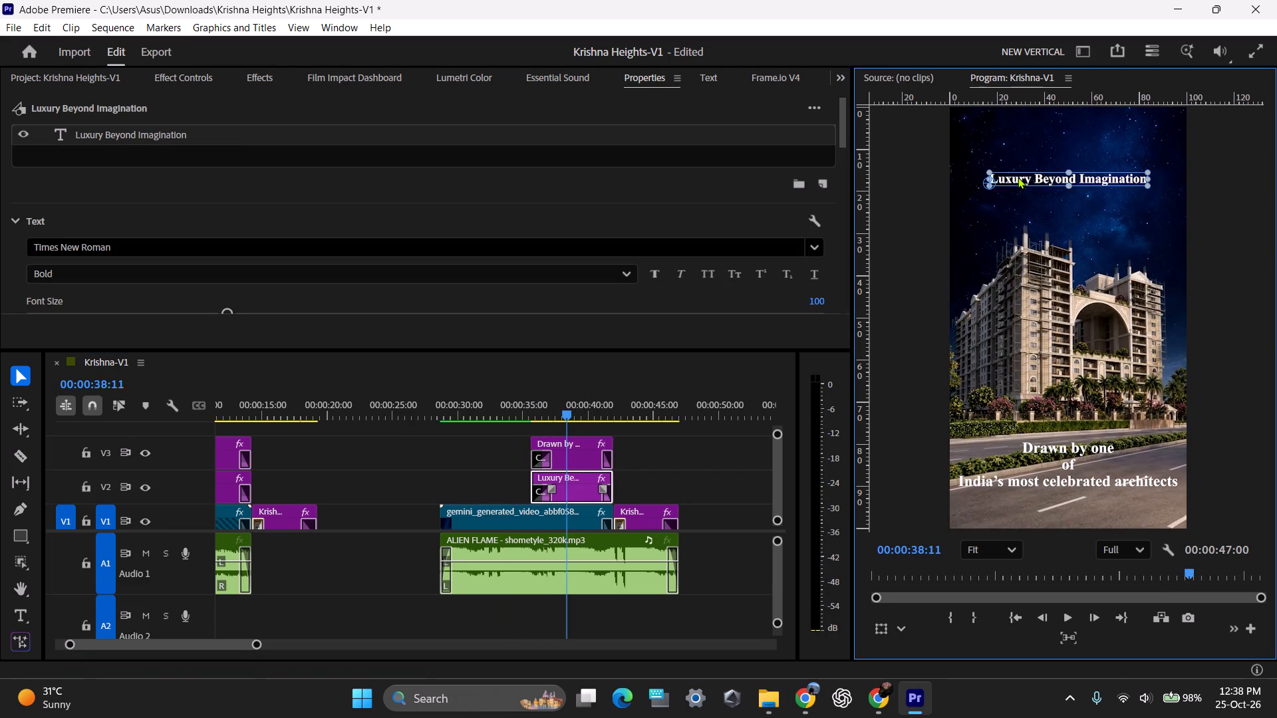
left_click_drag(1149, 187, 1170, 229)
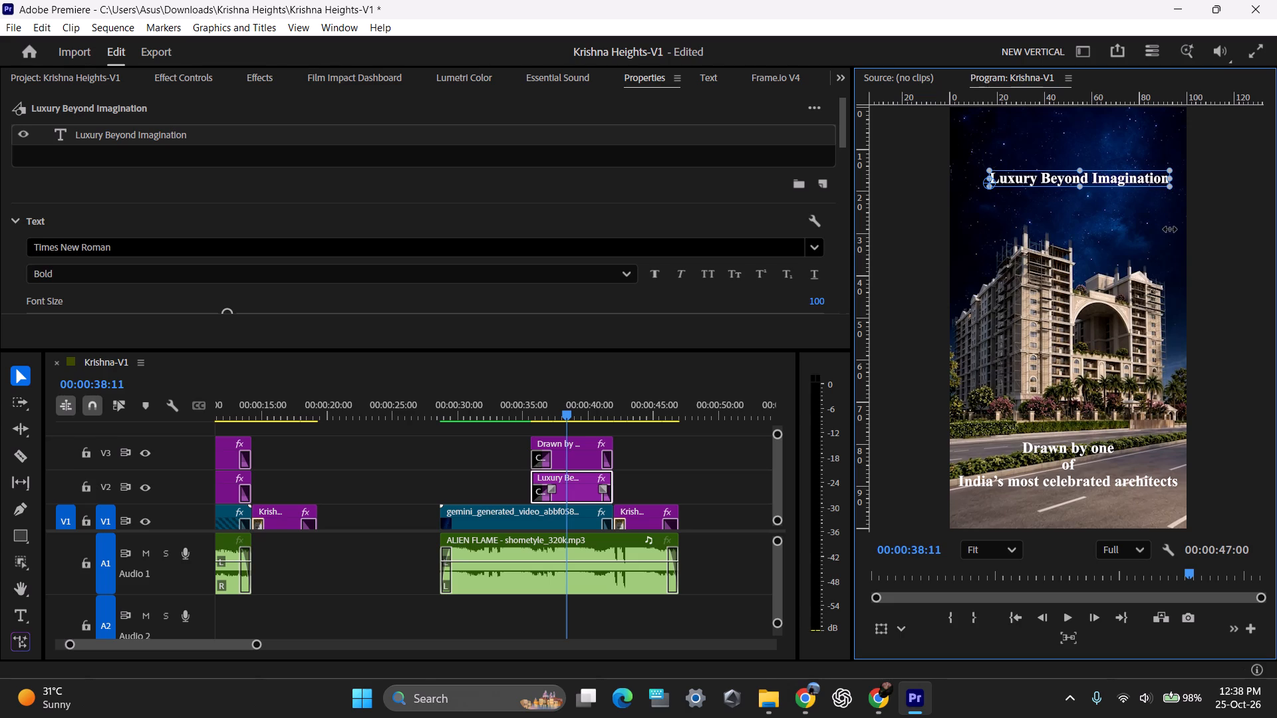
left_click_drag(1170, 229, 1171, 233)
left_click_drag(1096, 179, 1085, 178, "ctrl")
left_click_drag(1163, 189, 1165, 195)
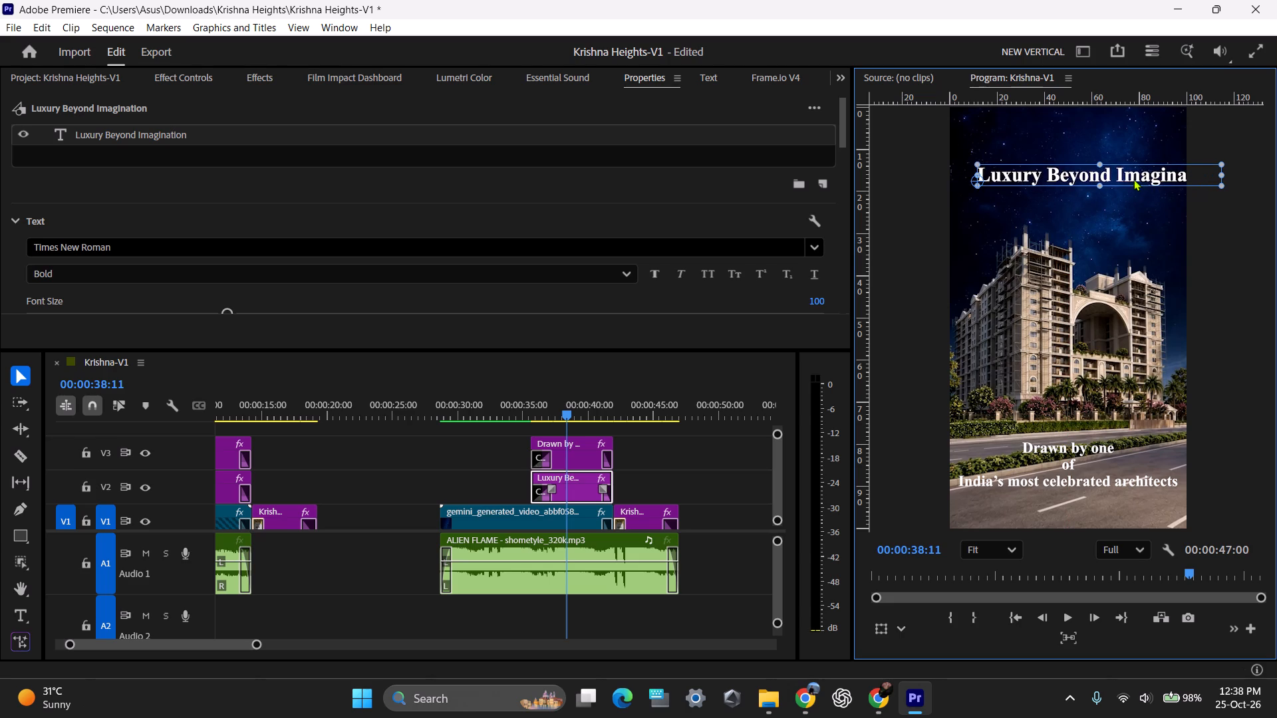
left_click_drag(1135, 168, 1113, 172, "ctrl")
left_click_drag(1193, 188, 1187, 187, "ctrl")
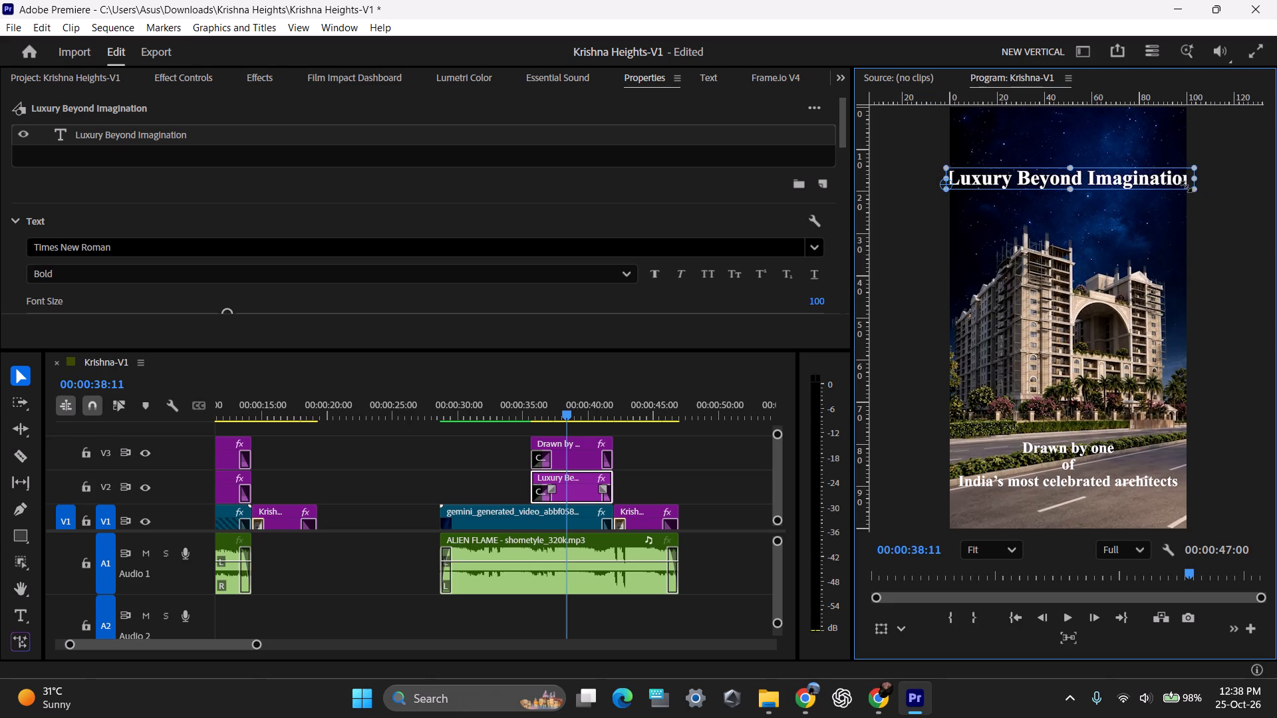
left_click_drag(1187, 187, 1181, 183, "ctrl")
left_click_drag(1060, 174, 1070, 175, "ctrl")
Save the project.
left_click(718, 431)
key("ctrl+s")
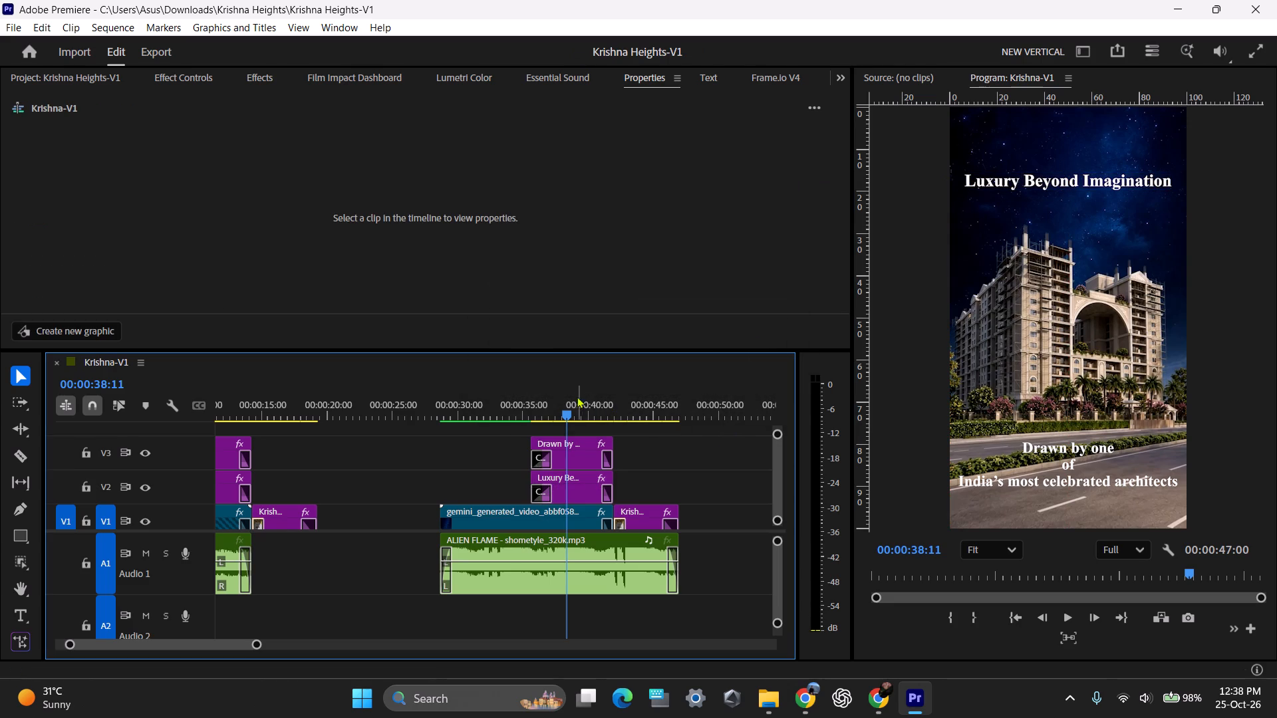
Play back the second ad's construction footage ahead of its titles.
left_click_drag(567, 395, 483, 398)
key("space")
key("space")
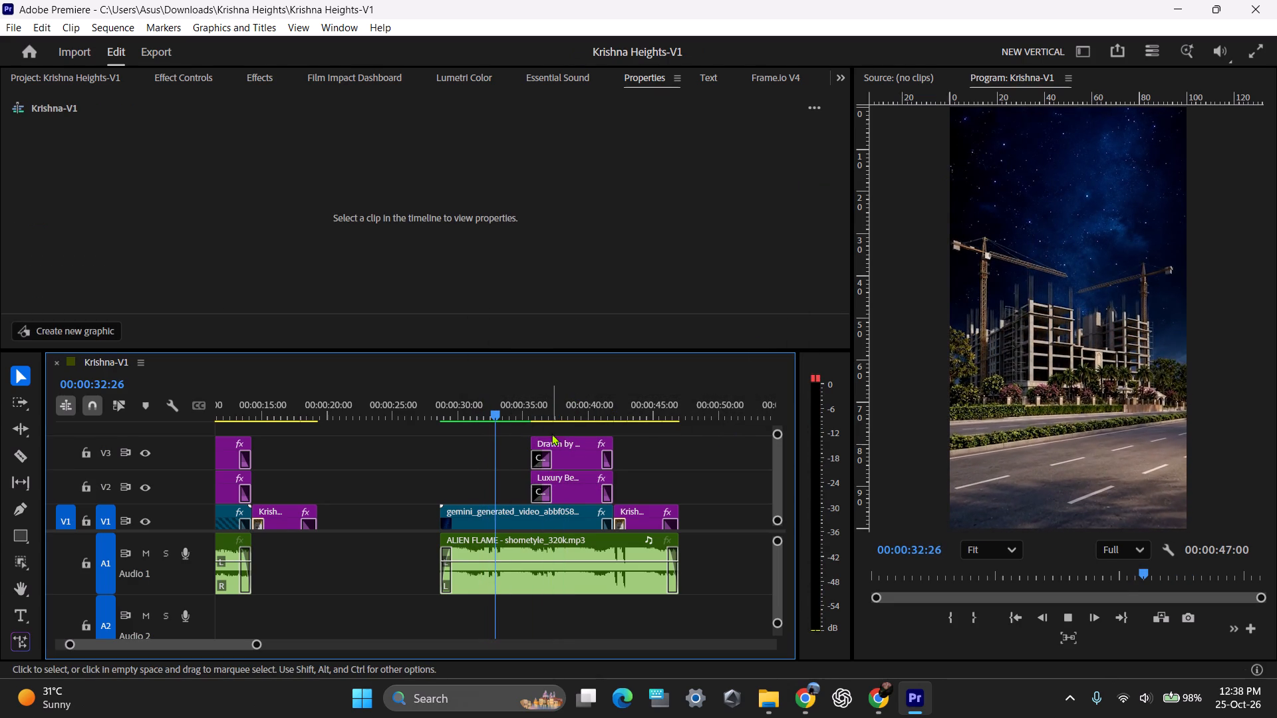
Trim the start of both of the second ad's title clips together to about 00:00:37, and play back the result.
left_click_drag(559, 428, 559, 485)
left_click_drag(518, 437, 543, 487)
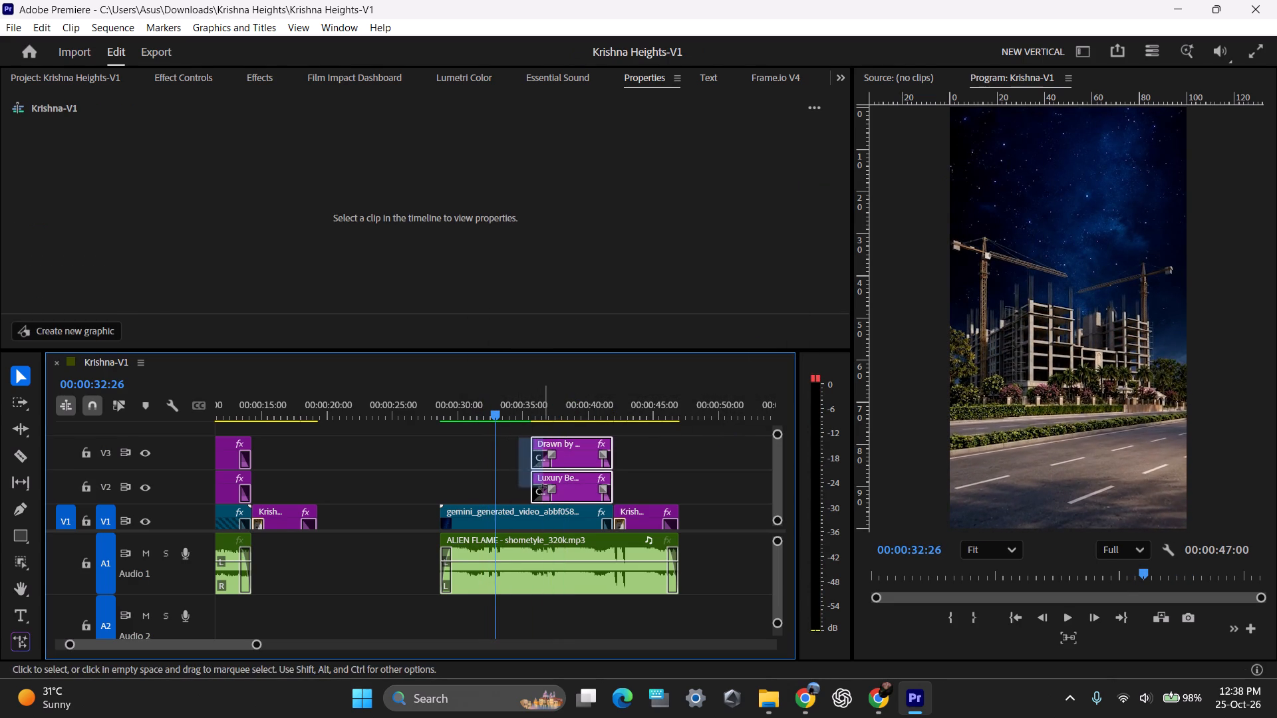
left_click_drag(543, 487, 543, 485)
left_click_drag(530, 469, 551, 473)
key("space")
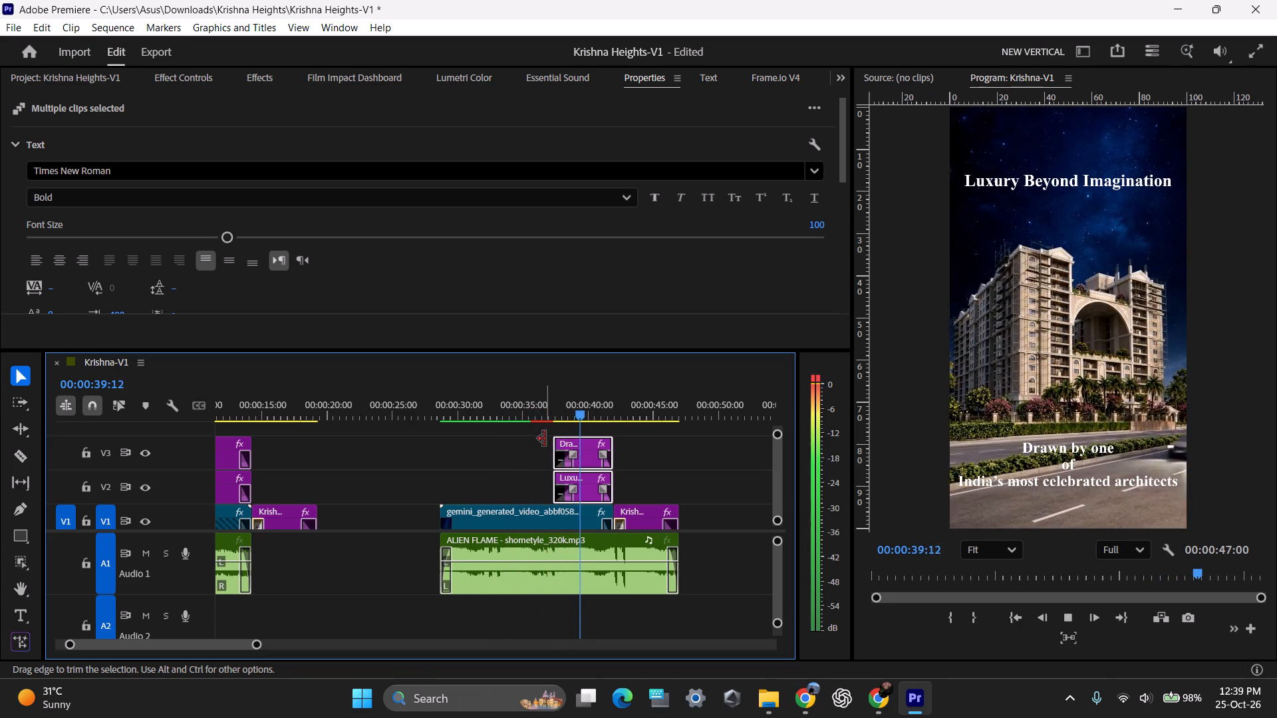
key("space")
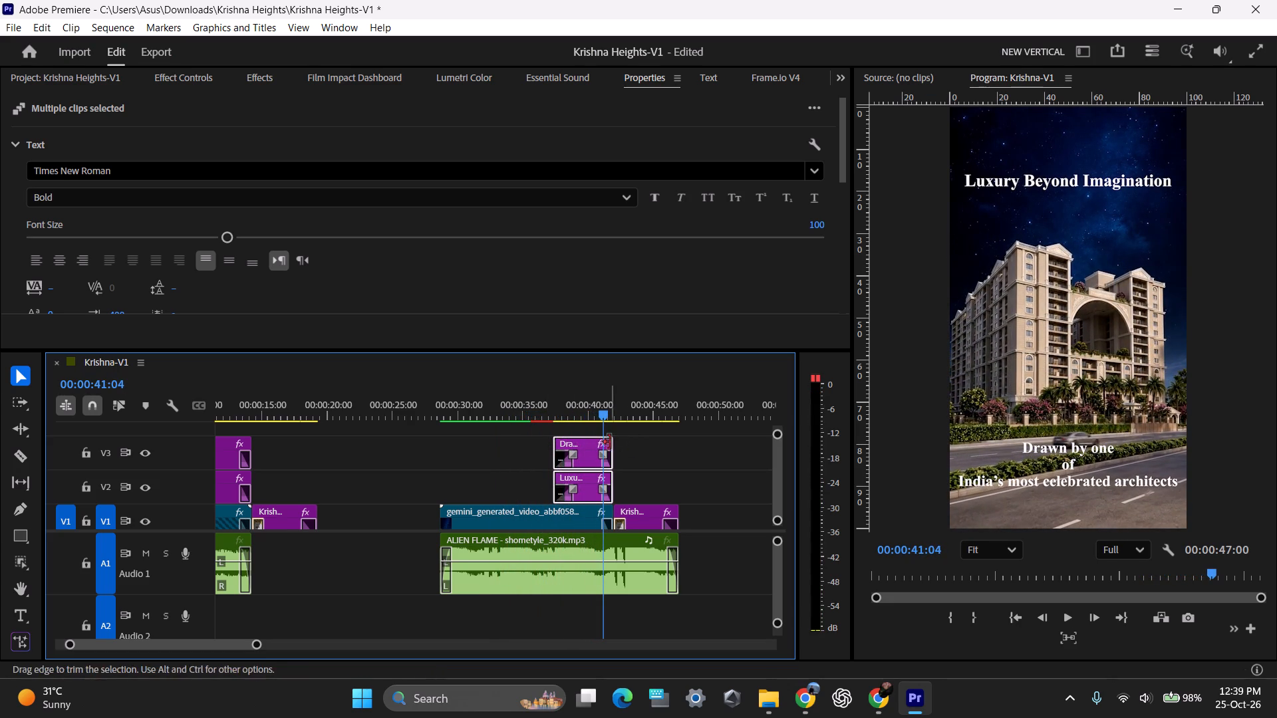
Lower the second ad's "Luxury Beyond Imagination" title by setting its vertical position to 428.
left_click(685, 459)
left_click(581, 487)
left_click_drag(423, 273, 448, 275)
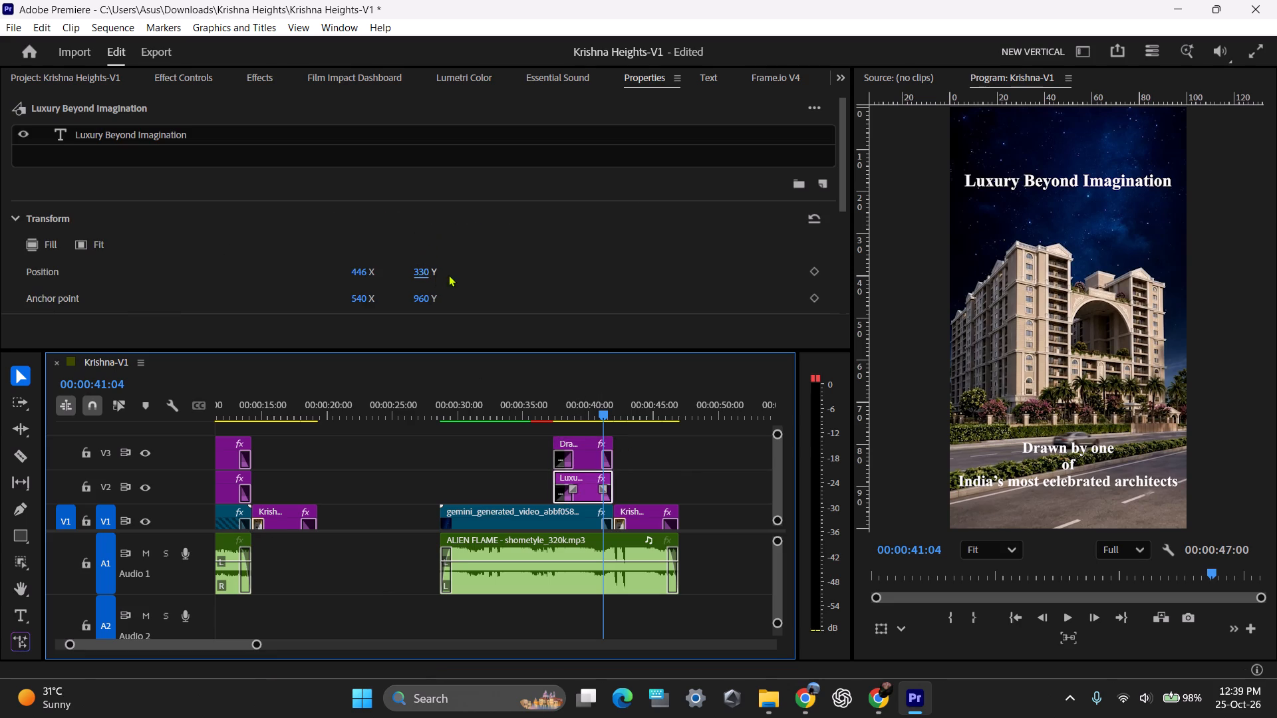
left_click_drag(448, 275, 506, 275)
Save the project.
key("ctrl+s")
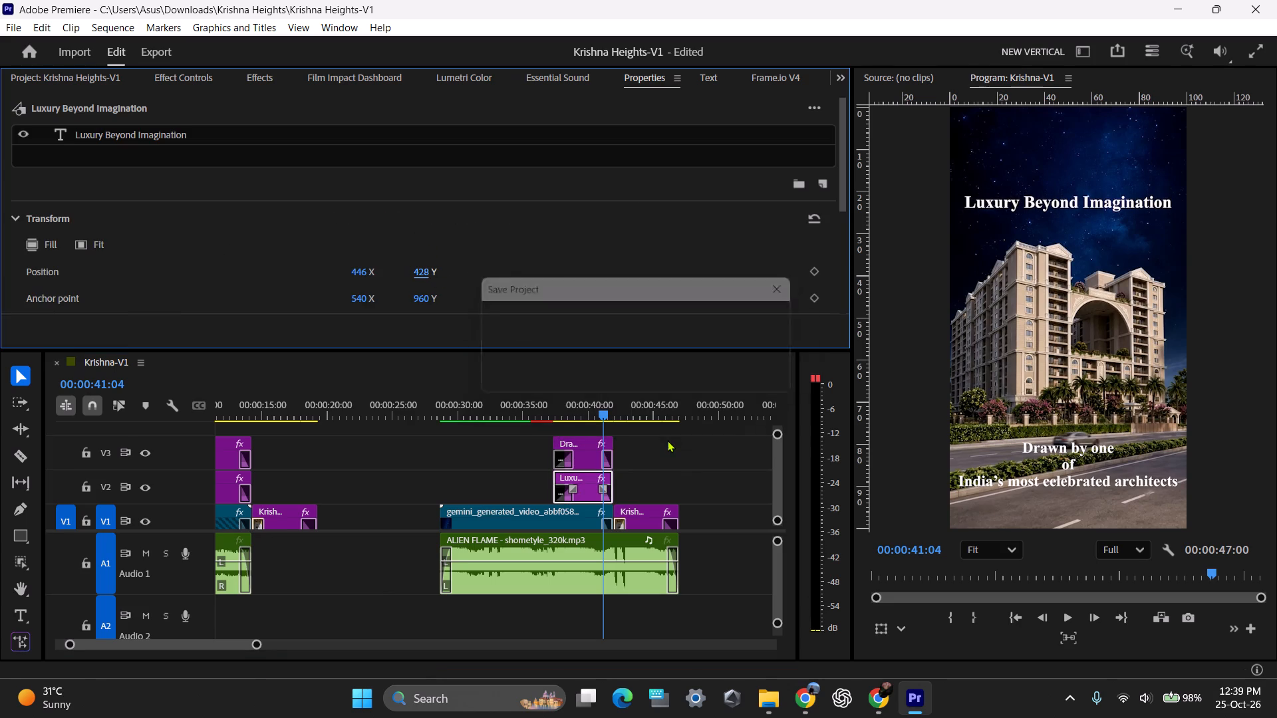
Render the sequence preview for the unrendered stretch of construction footage just before the second ad's titles.
left_click(667, 440)
left_click_drag(599, 406, 509, 411)
left_click_drag(515, 411, 542, 411)
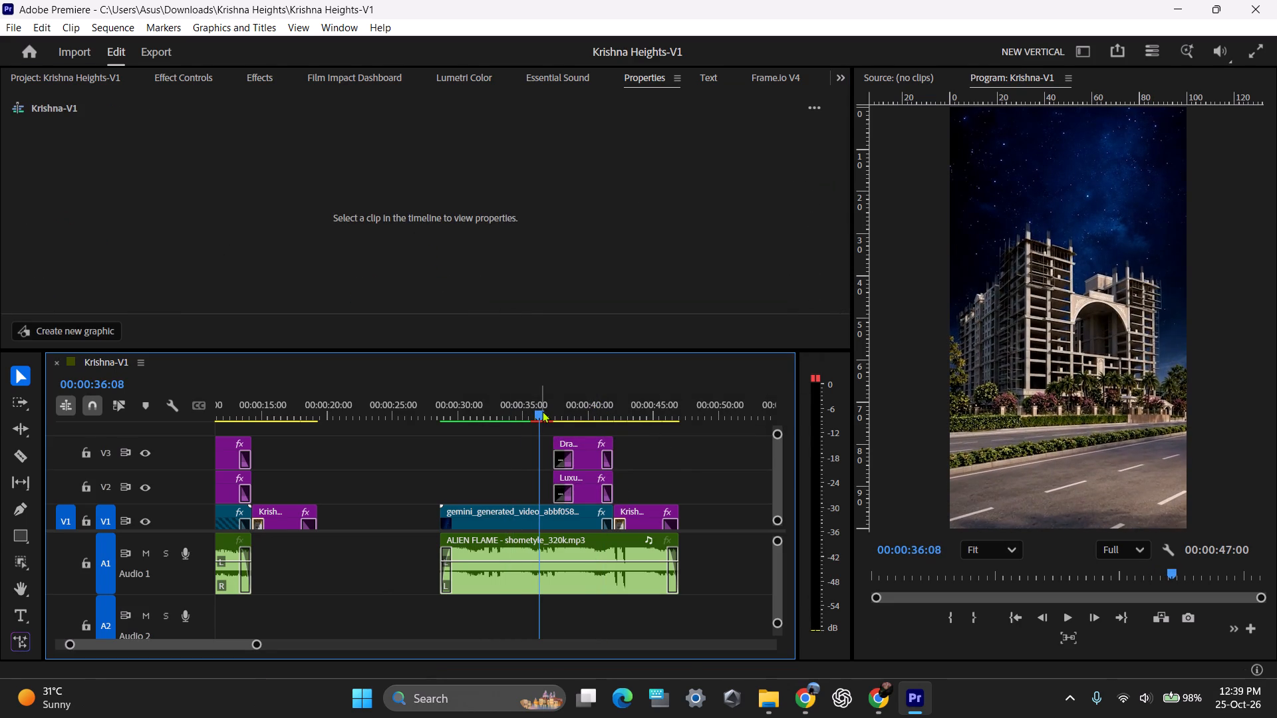
key("Return")
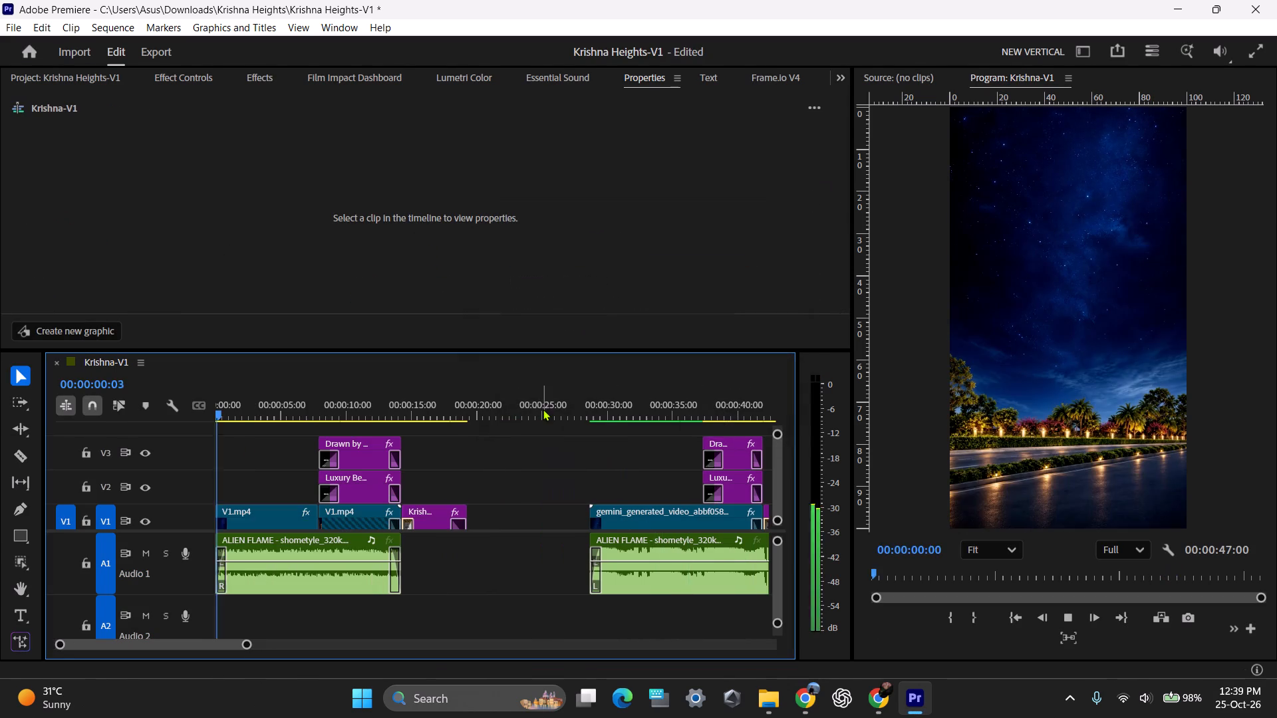
key("space")
Play back the second ad from its start through the two titles.
scroll(568, 405, "down", 4)
left_click_drag(531, 408, 485, 417, "shift")
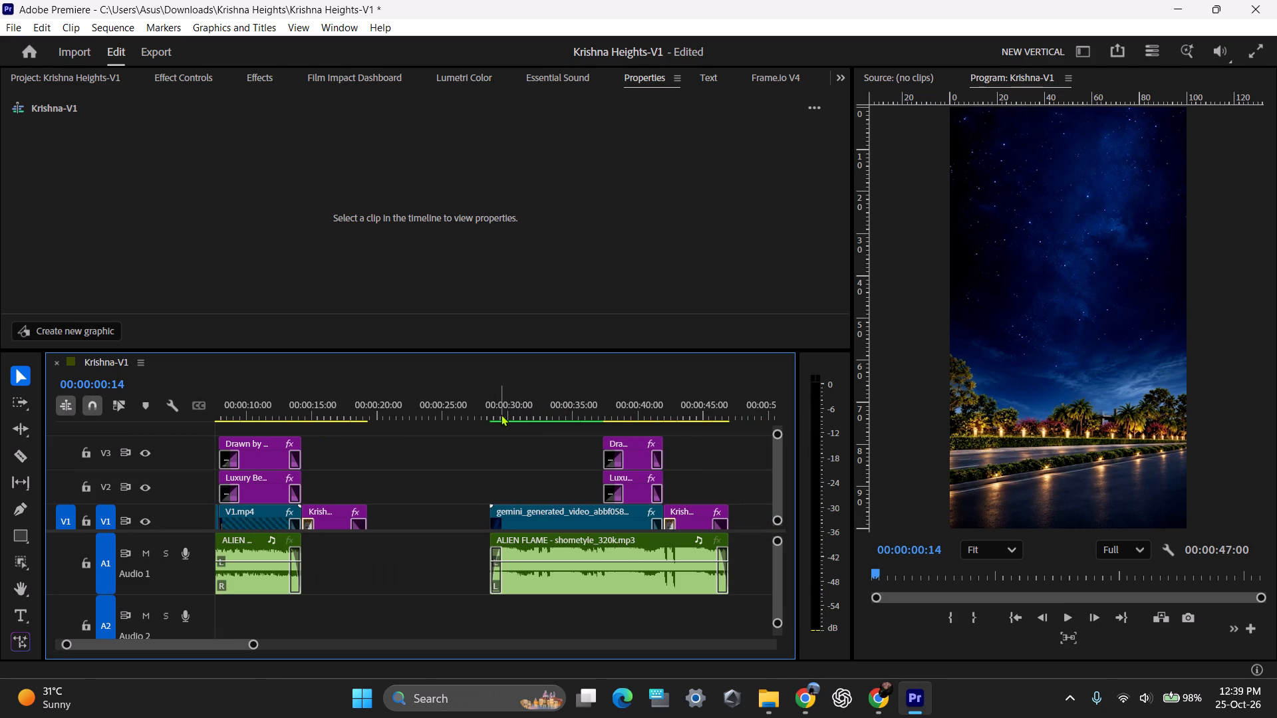
left_click_drag(500, 414, 490, 414, "shift")
key("space")
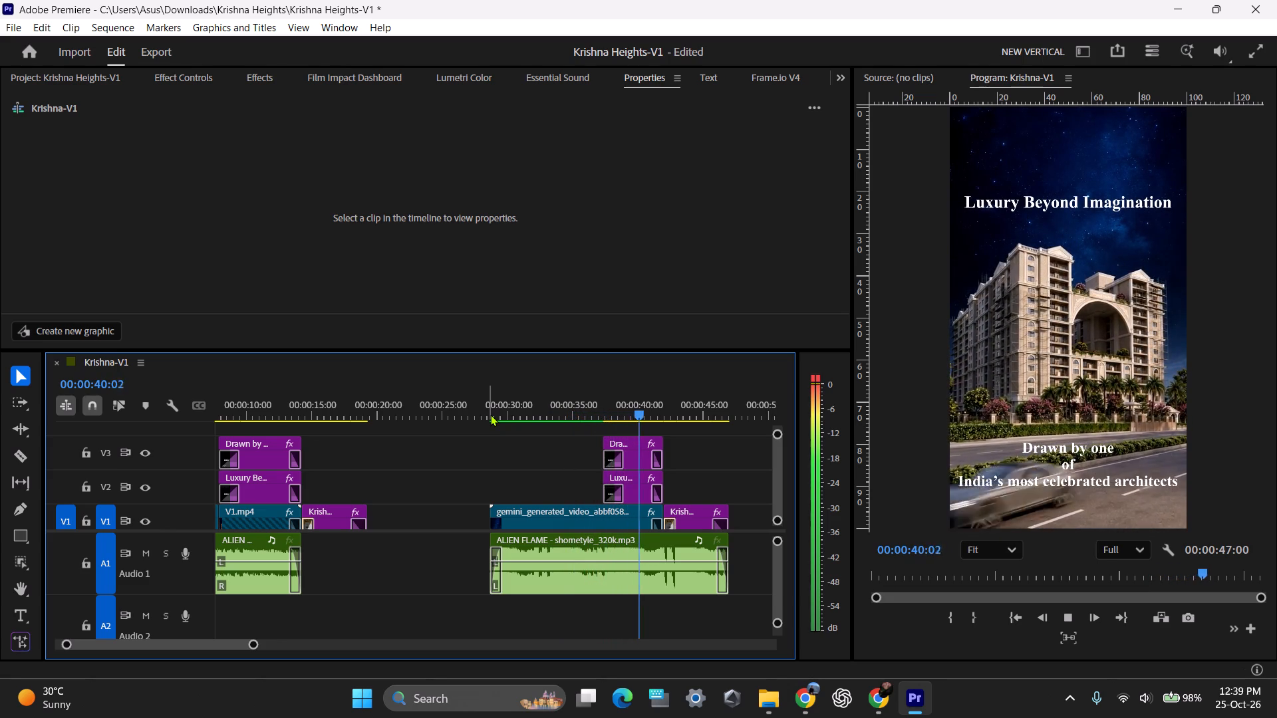
key("space")
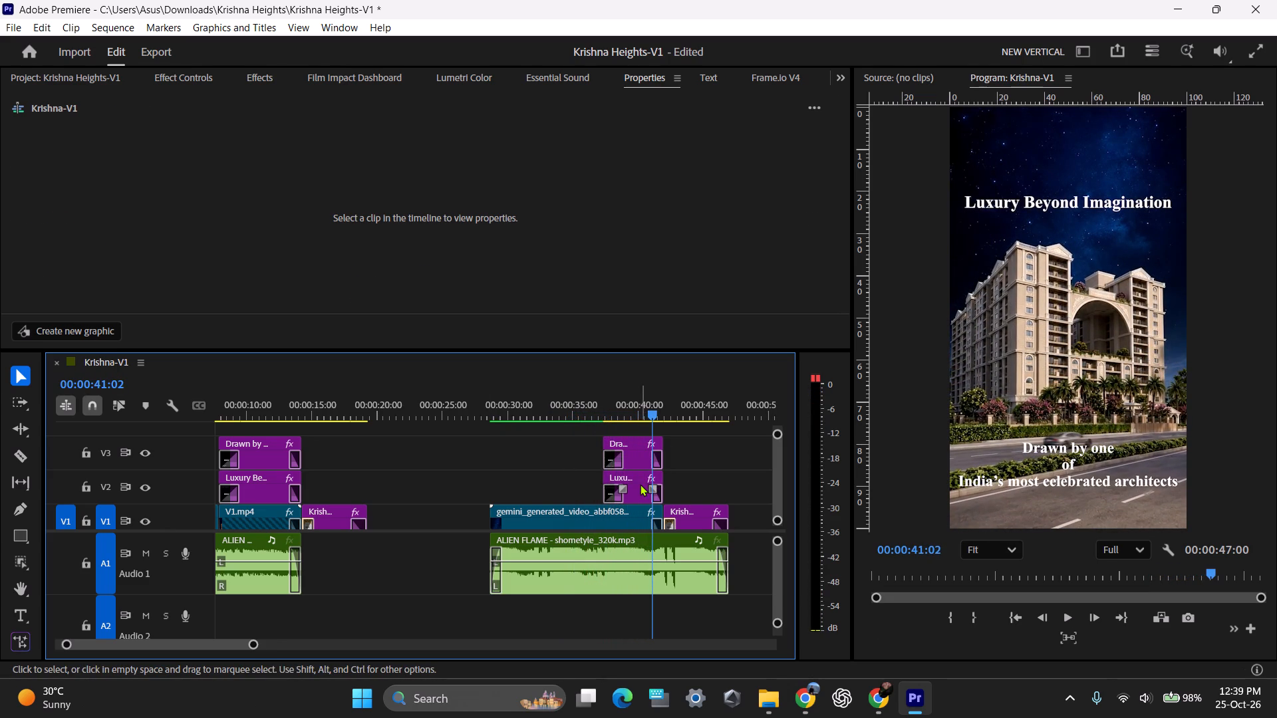
Check the "Luxury Beyond Imagination" title's placement, and play back from the second ad's titles into its closing contact cover.
left_click(640, 484)
left_click(1065, 204)
left_click(1028, 200, "ctrl")
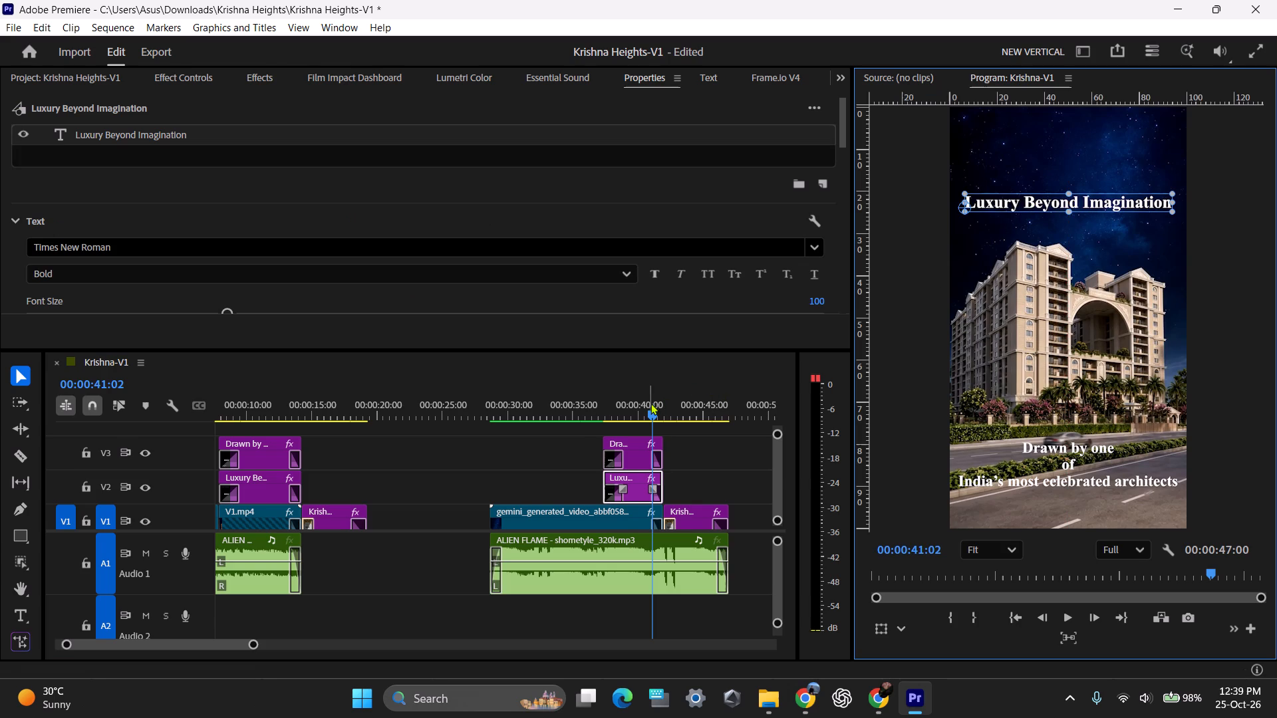
left_click_drag(650, 403, 603, 410)
key("space")
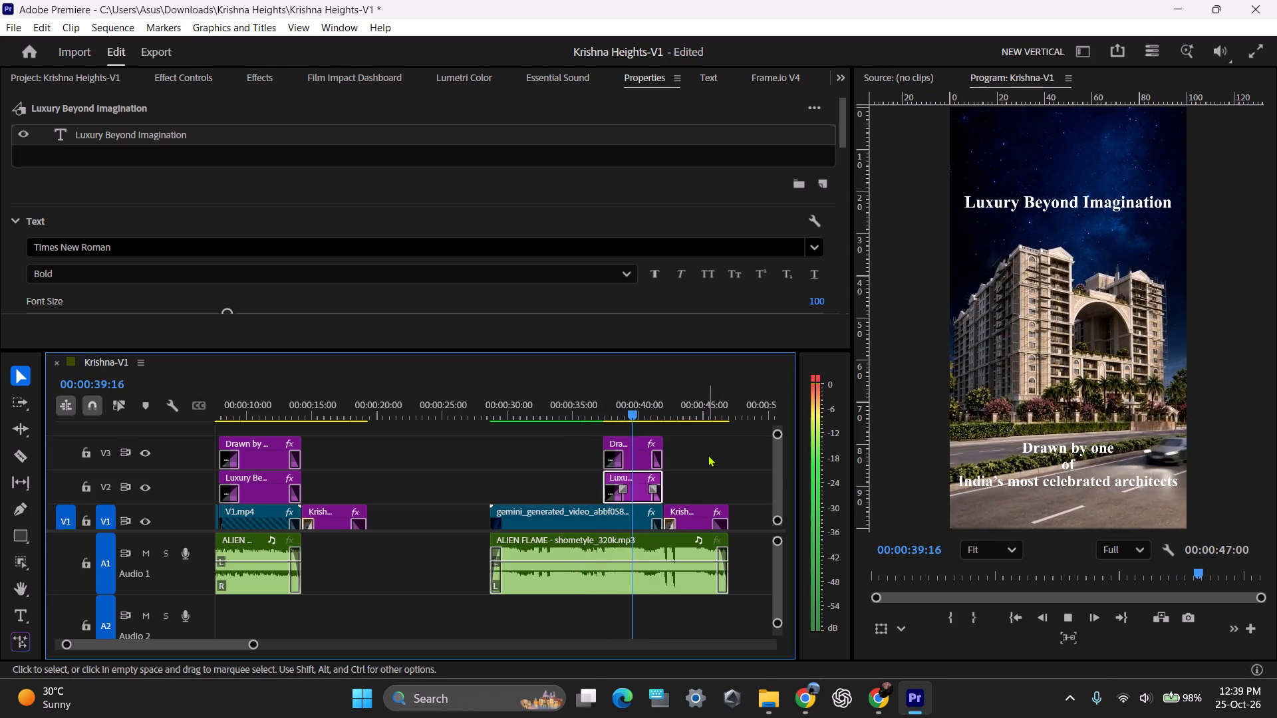
key("space")
key("space")
key("space")
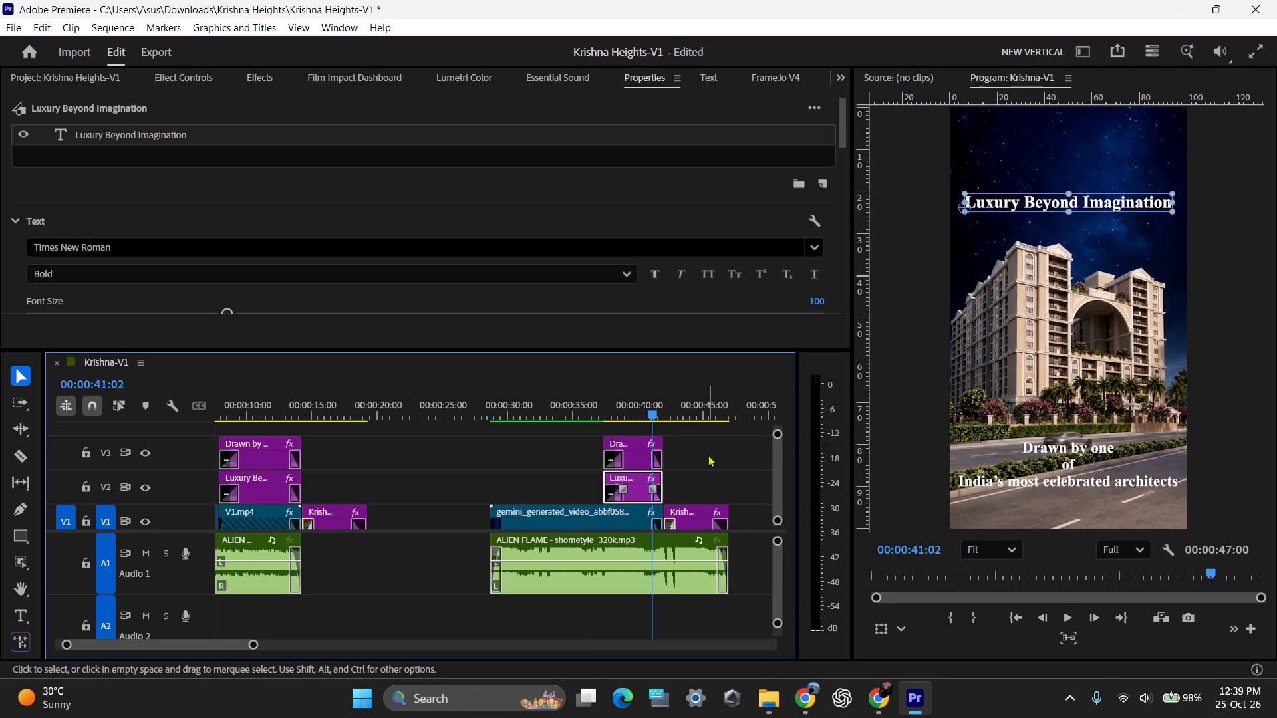
key("space")
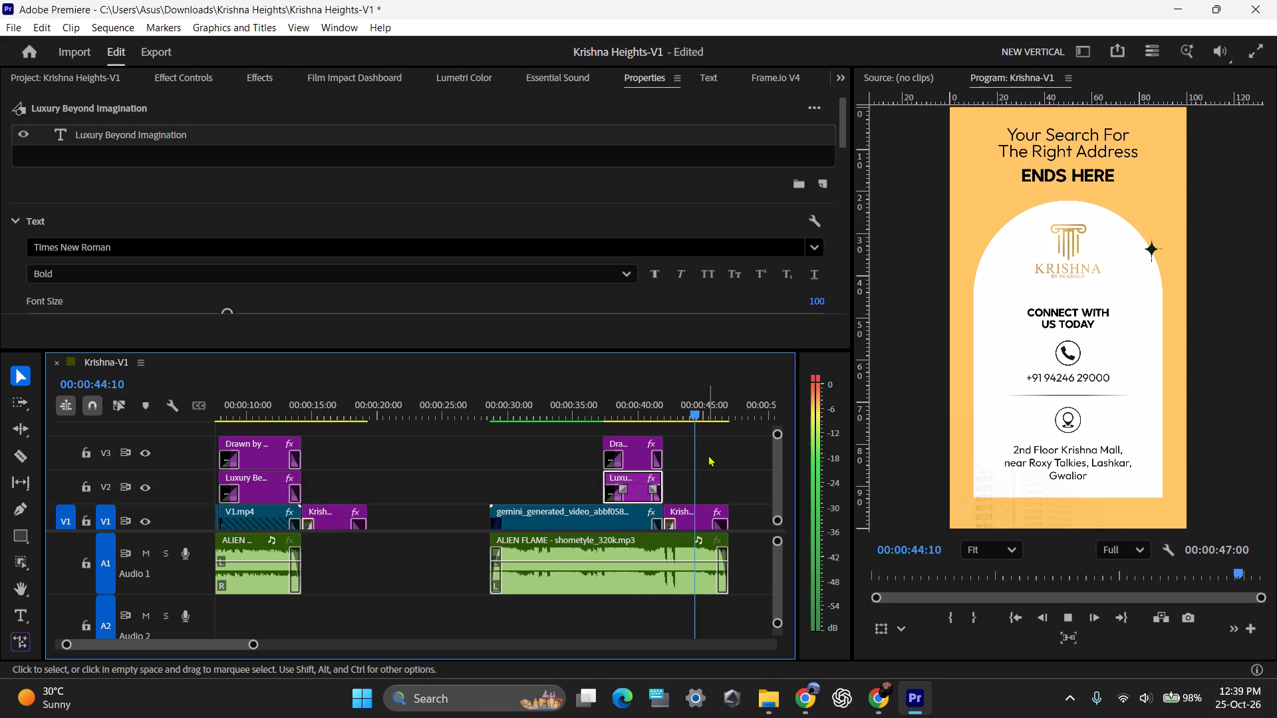
key("space")
Set the program preview's playback resolution to 1/4.
left_click(1125, 554)
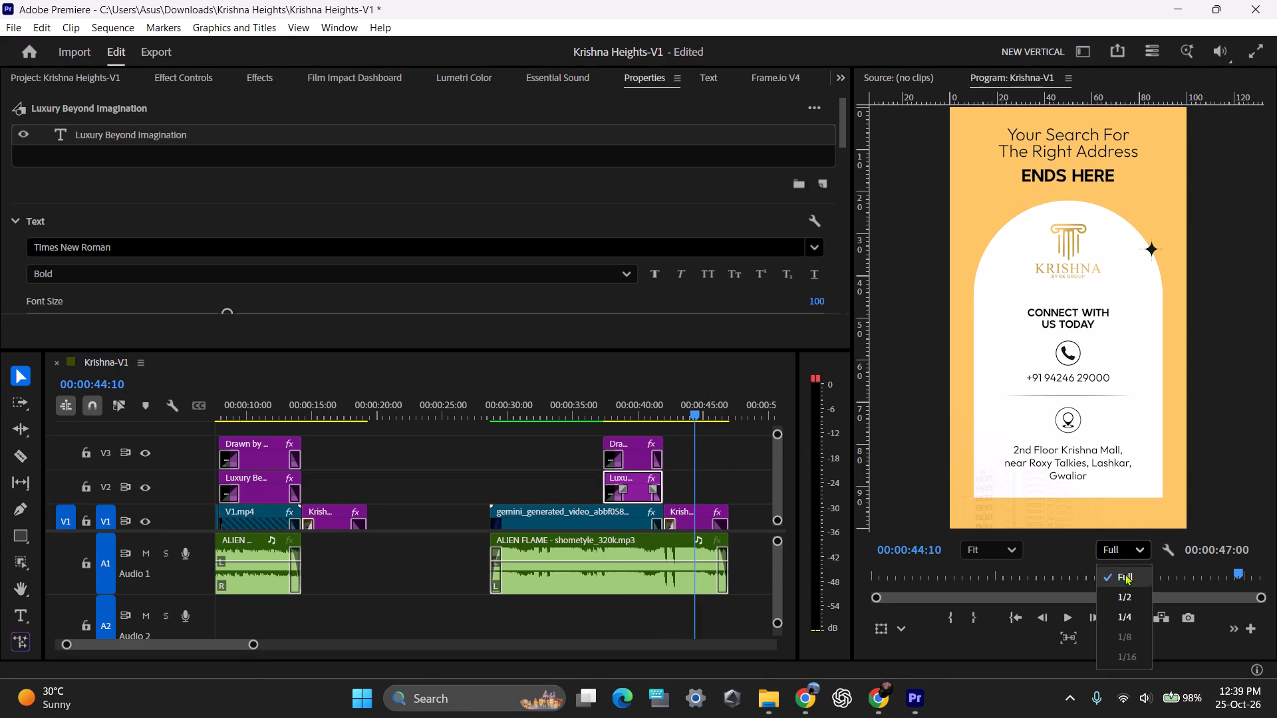
left_click(1129, 610)
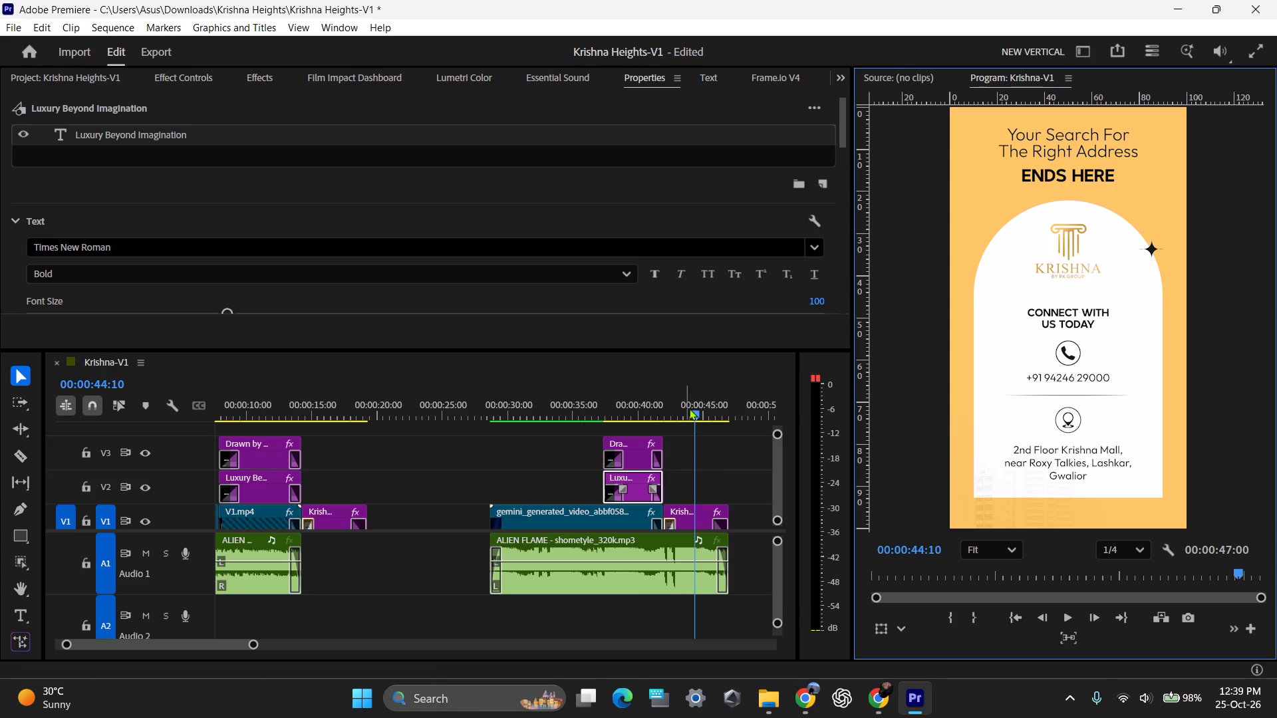
Play back the second ad's change from the titled building shot to the closing cover, and review the title section again.
left_click_drag(686, 404, 646, 408, "shift")
key("space")
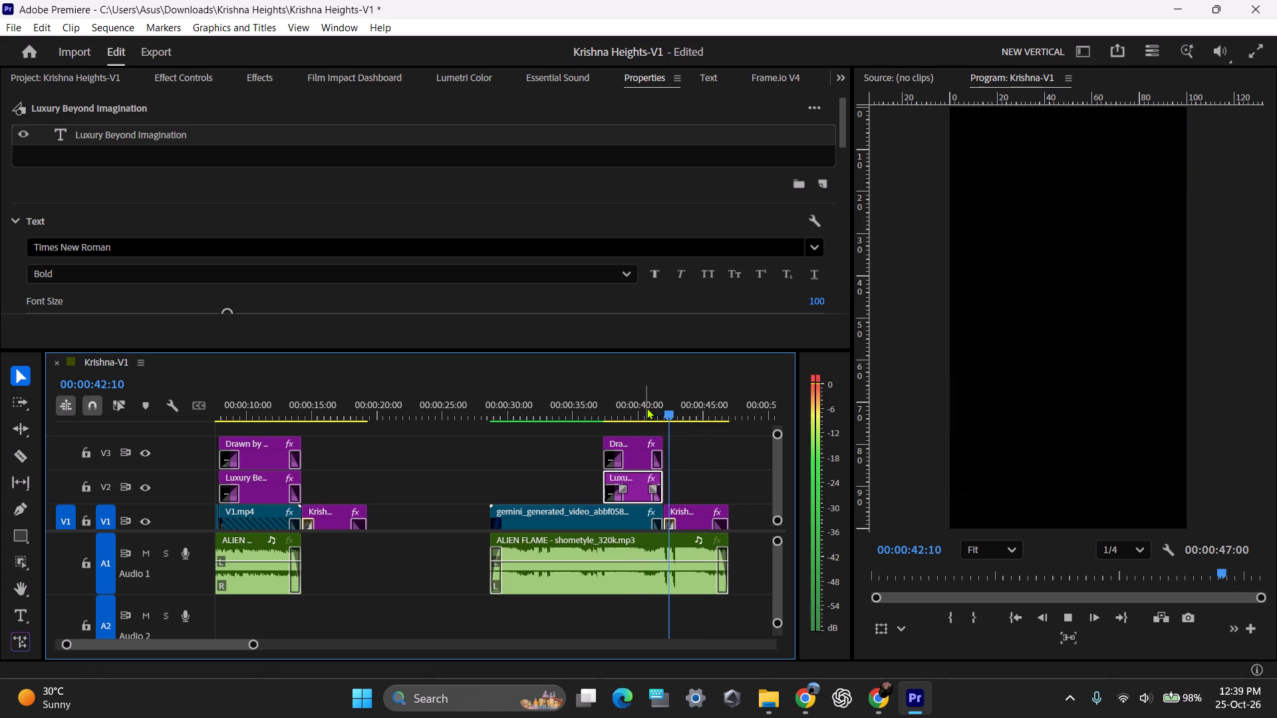
key("space")
left_click_drag(674, 406, 633, 414)
left_click_drag(633, 405, 651, 406)
Save the project.
key("ctrl+s")
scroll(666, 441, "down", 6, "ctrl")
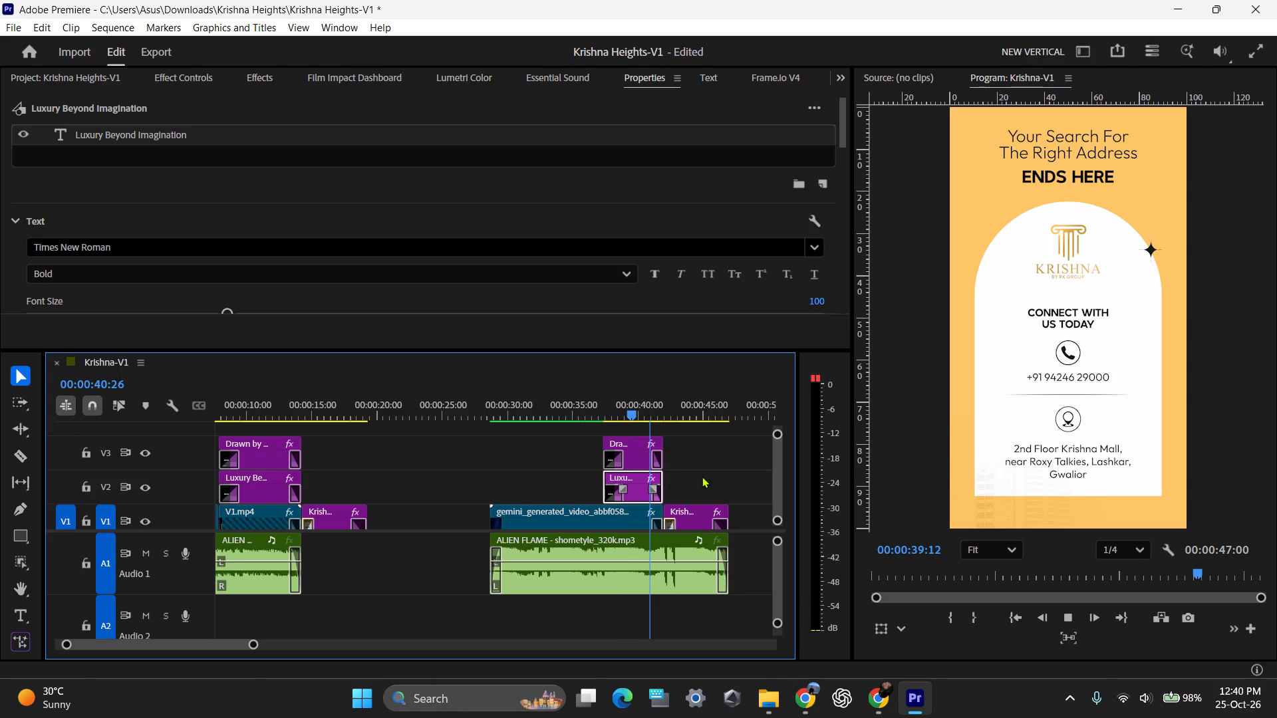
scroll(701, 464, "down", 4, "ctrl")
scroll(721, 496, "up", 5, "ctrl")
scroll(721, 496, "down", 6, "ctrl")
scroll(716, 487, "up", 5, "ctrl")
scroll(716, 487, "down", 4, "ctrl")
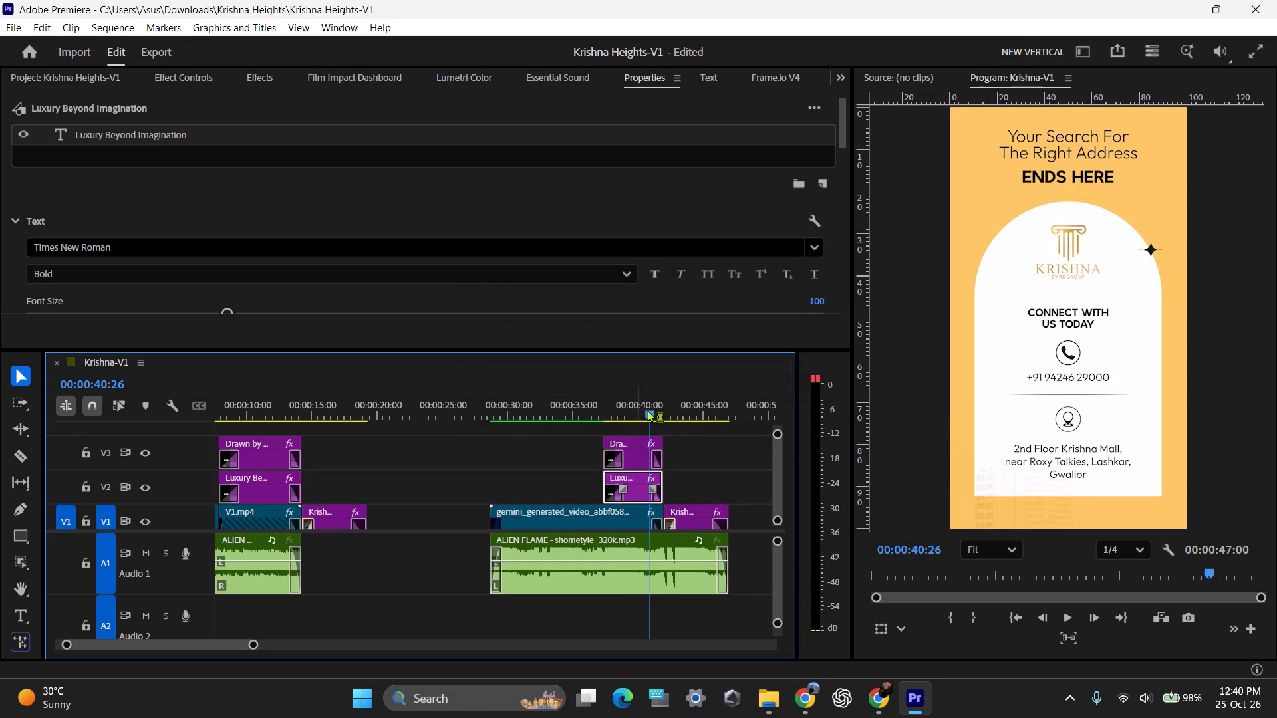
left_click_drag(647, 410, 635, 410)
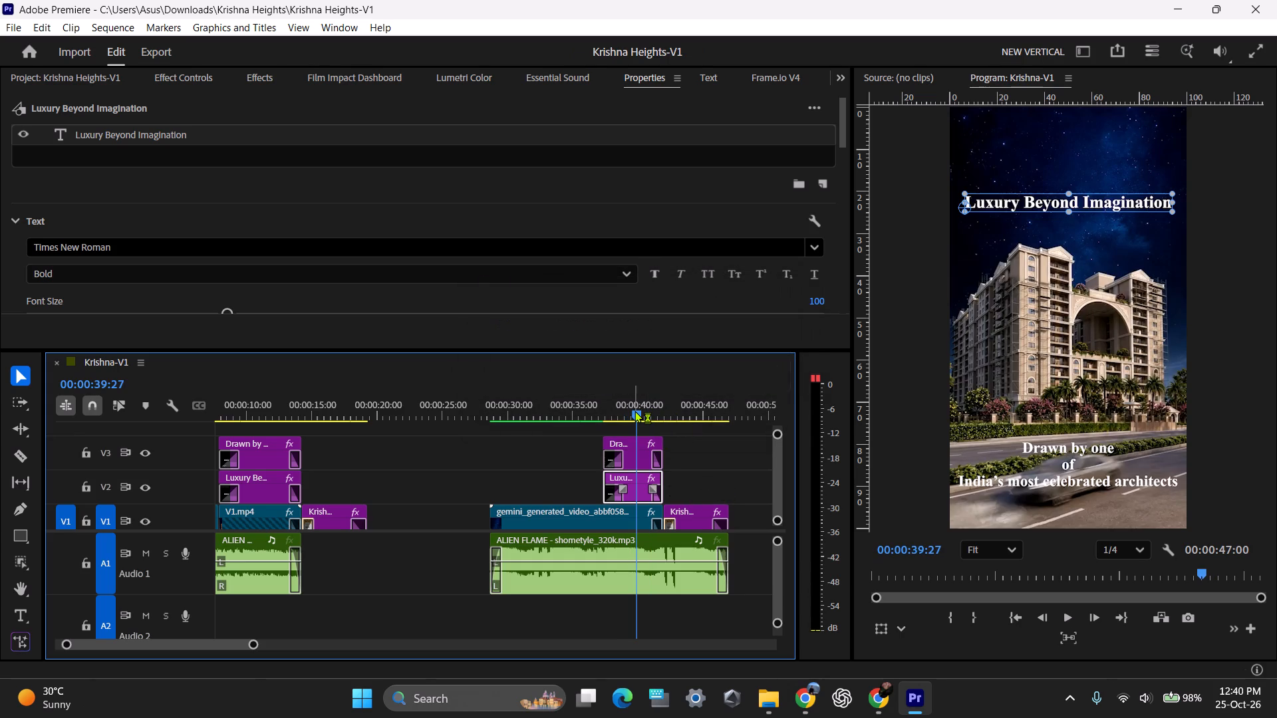